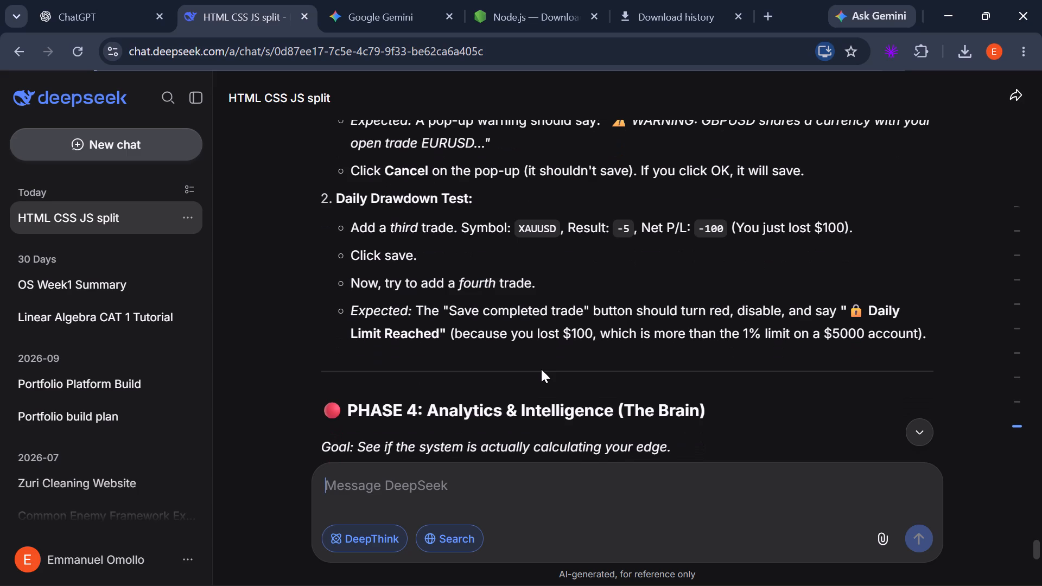
pyautogui.scroll(-3, 541, 369)
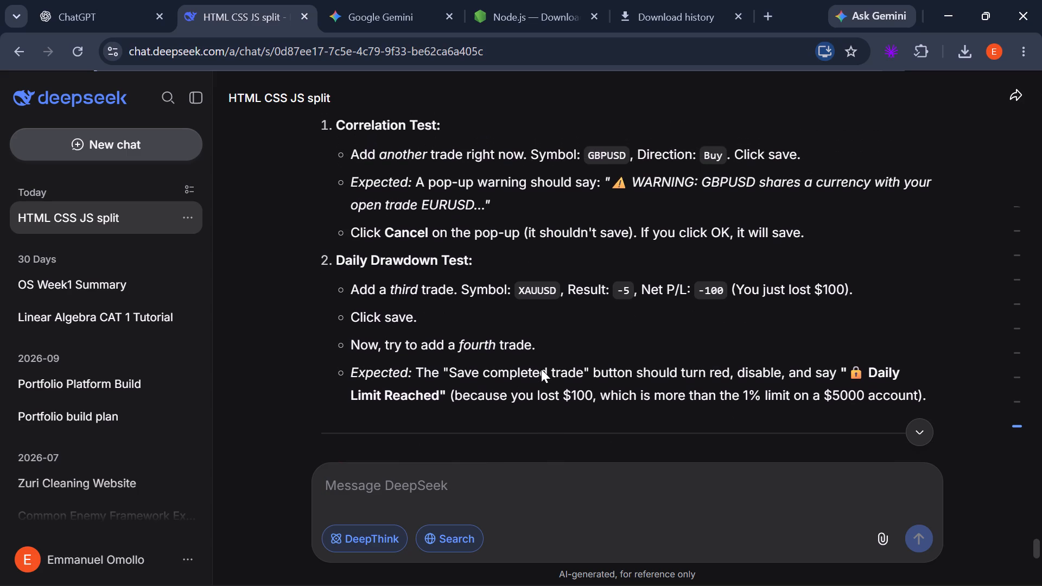
# Read on through the Phase 4 behavioral insights checks and the Phase 5 Excel Export instructions.
pyautogui.scroll(-5, 541, 369)
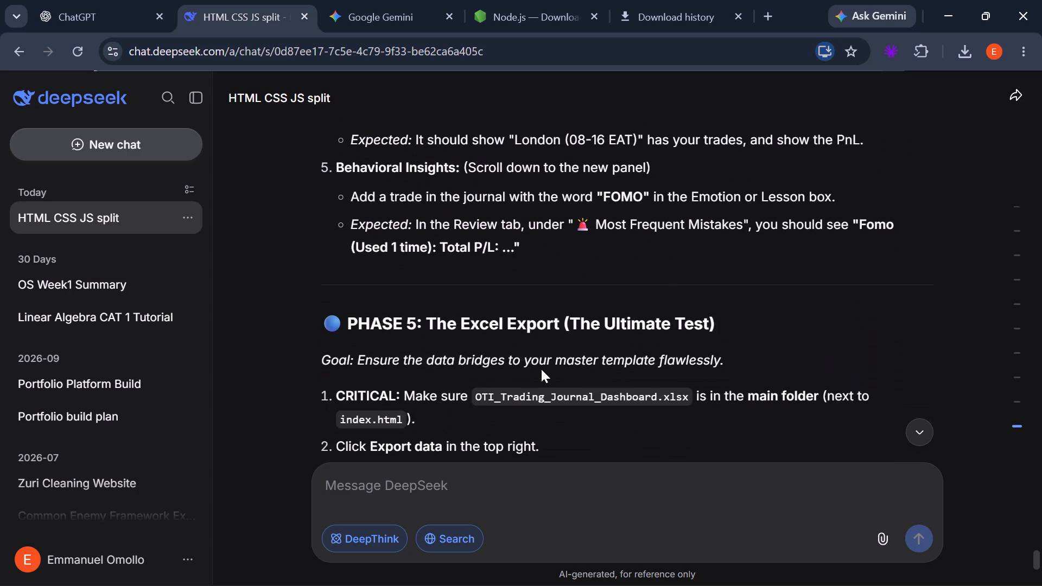
pyautogui.scroll(-1, 541, 369)
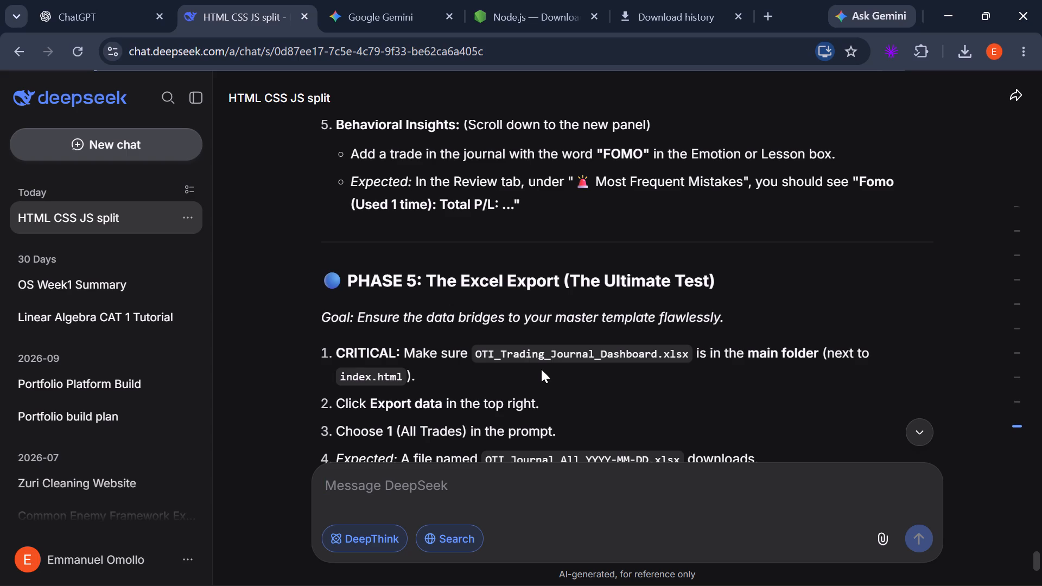
pyautogui.scroll(-7, 541, 369)
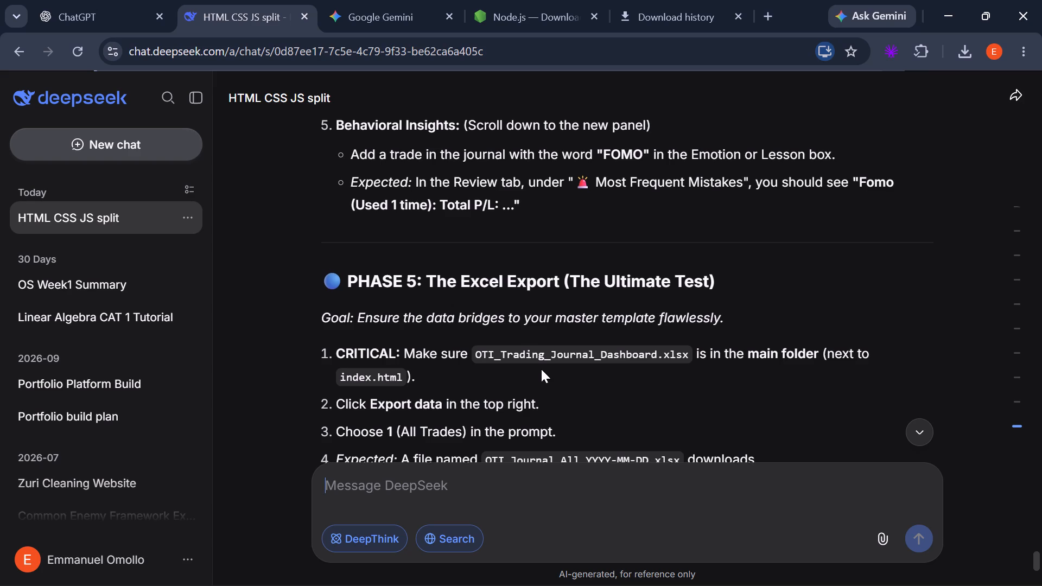
pyautogui.scroll(-1, 541, 369)
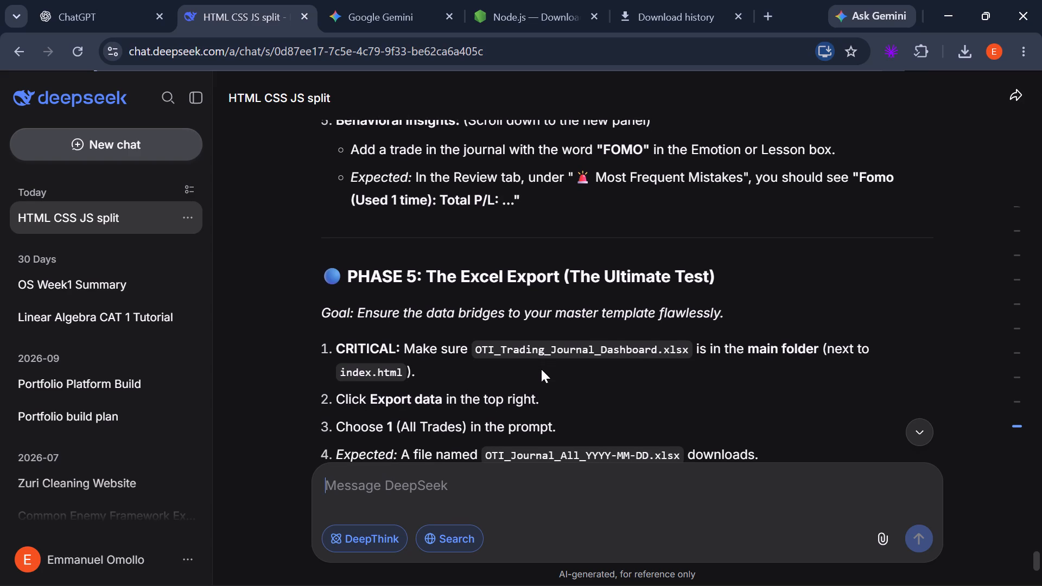
pyautogui.scroll(-2, 541, 369)
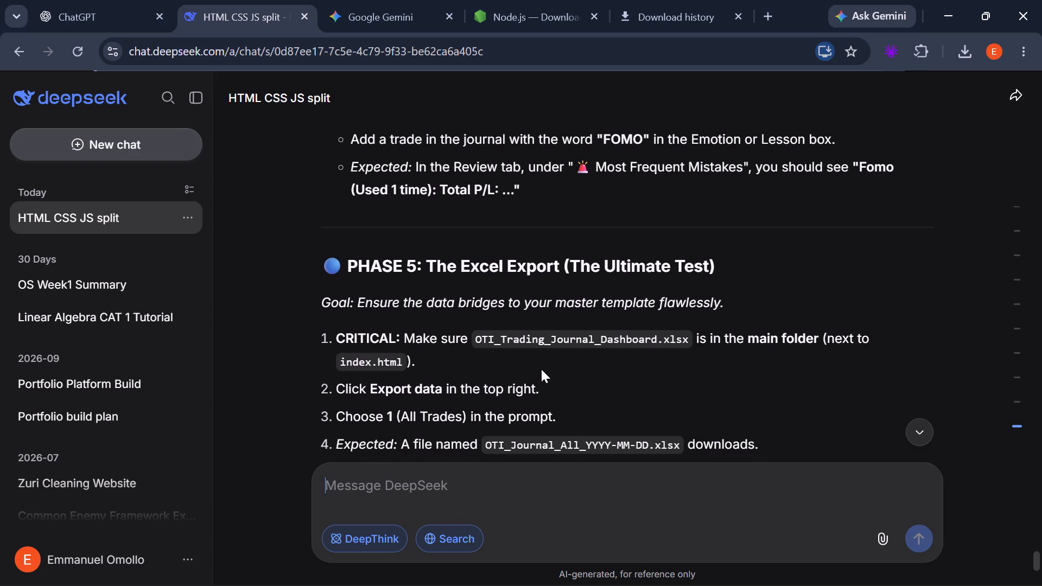
pyautogui.scroll(-3, 541, 369)
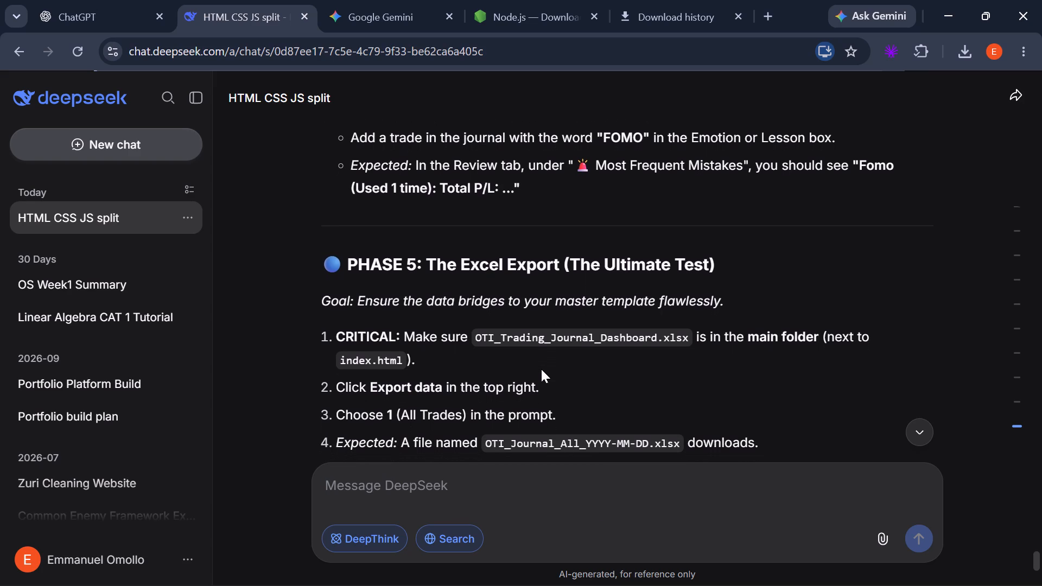
pyautogui.scroll(-1, 541, 369)
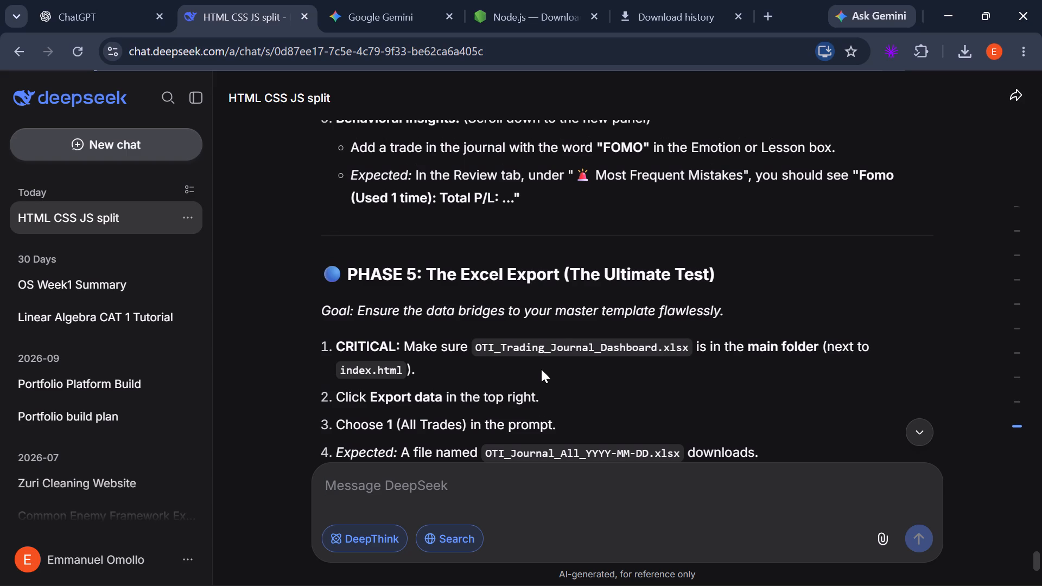
pyautogui.scroll(-2, 541, 369)
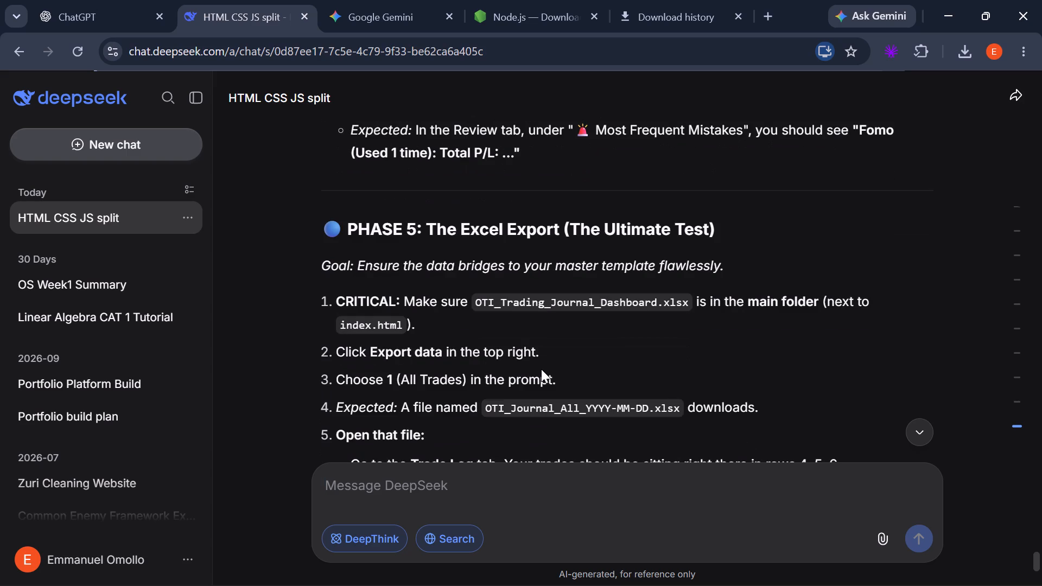
# Read Phase 6 (Persistence & Bugs) and the closing request to report the test results.
pyautogui.scroll(-5, 541, 369)
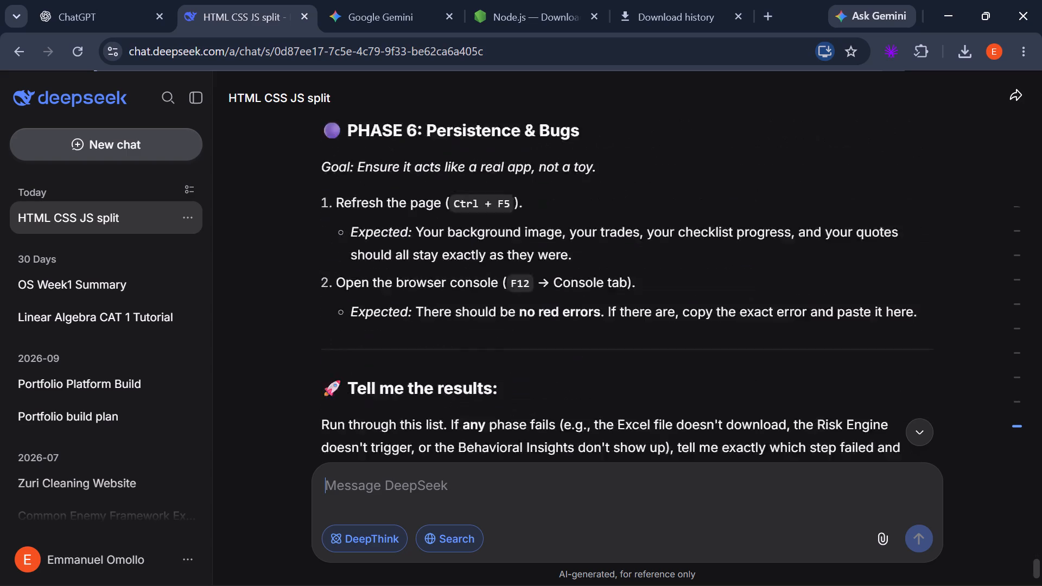
pyautogui.scroll(-2, 541, 369)
pyautogui.scroll(4, 541, 369)
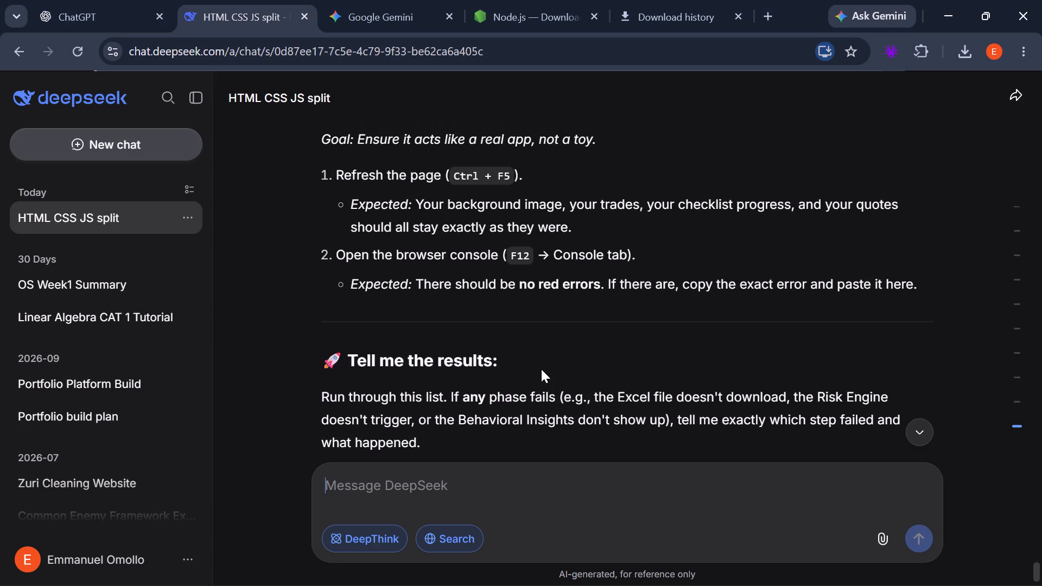
pyautogui.scroll(2, 757, 243)
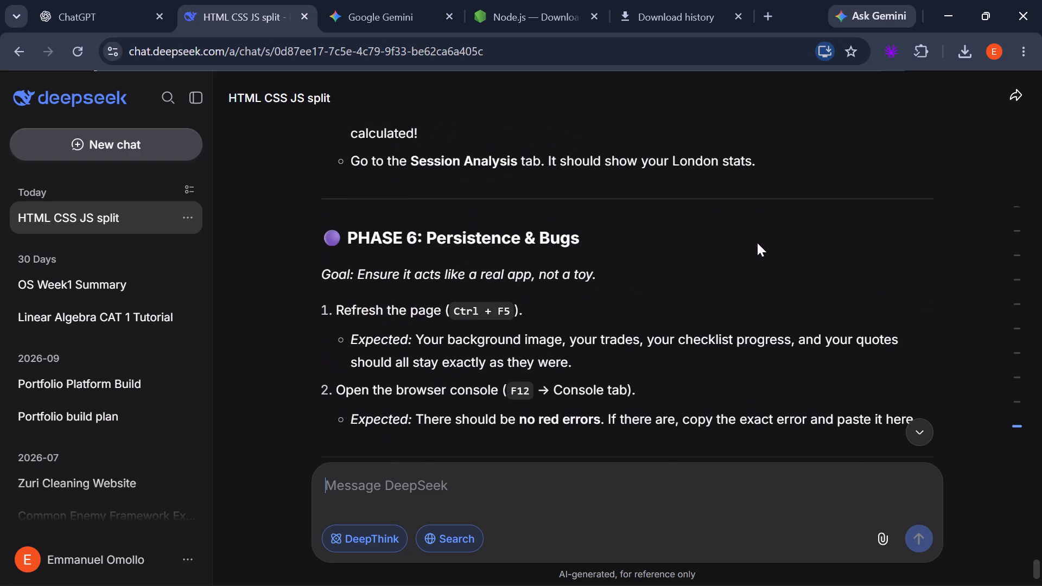
# Return to Phase 1 of the QA checklist and review its logo and background checks.
pyautogui.scroll(8, 757, 243)
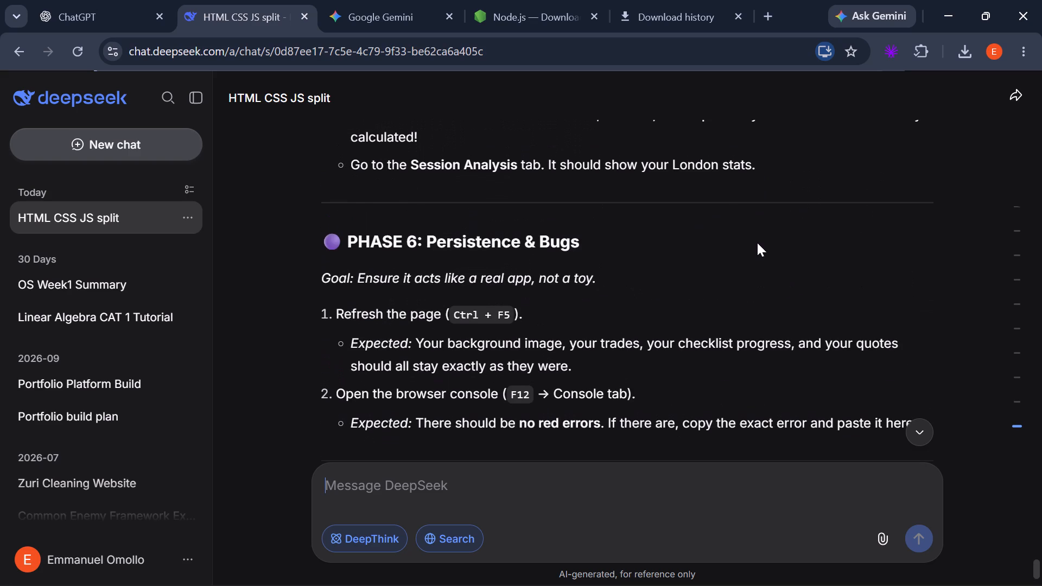
pyautogui.scroll(5, 757, 243)
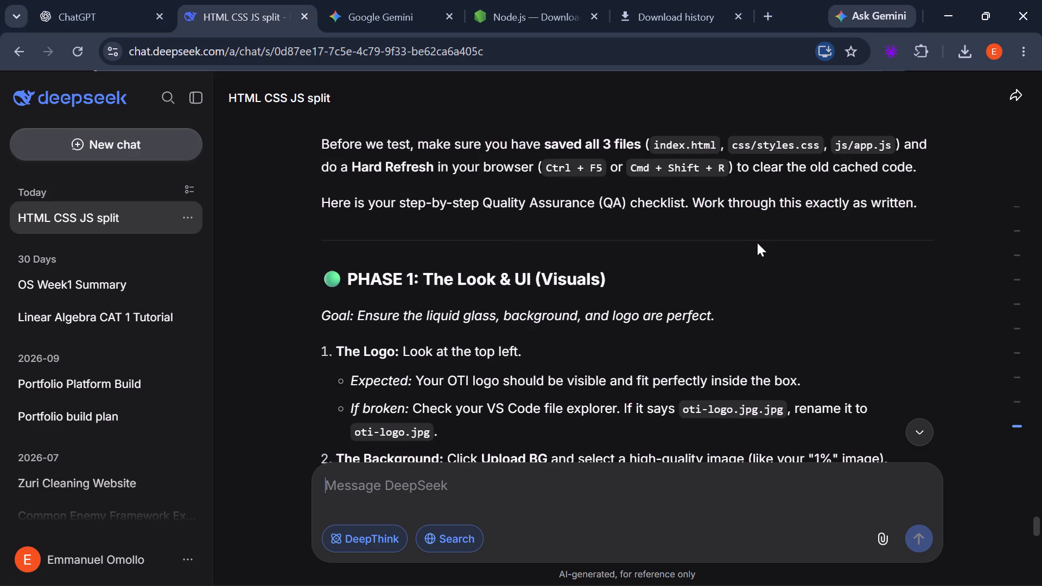
pyautogui.scroll(-1, 757, 243)
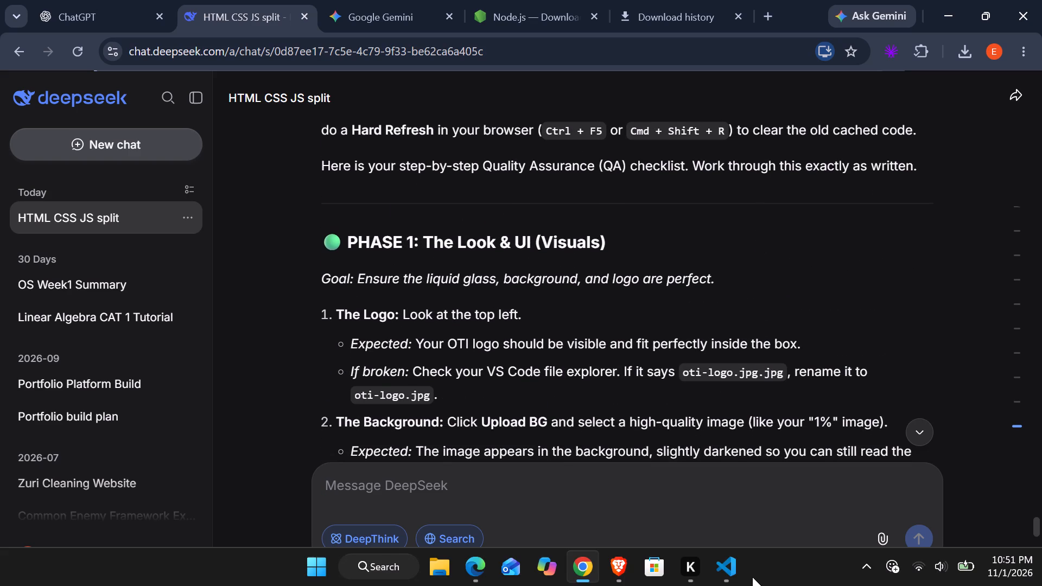
# Switch to Visual Studio Code and look through the calculator and setups sections of index.html.
pyautogui.click(722, 566)
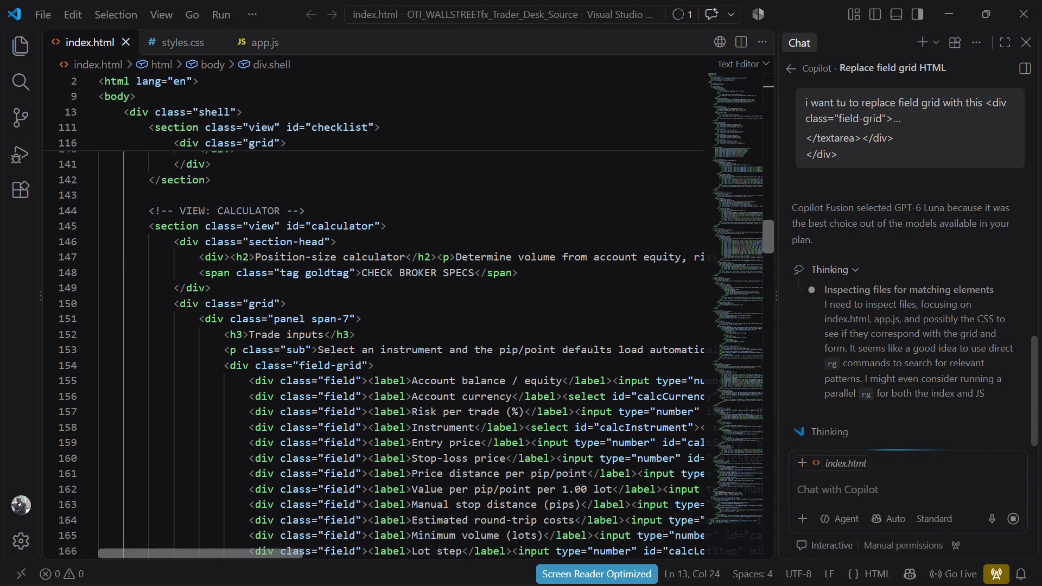
pyautogui.scroll(-7, 561, 405)
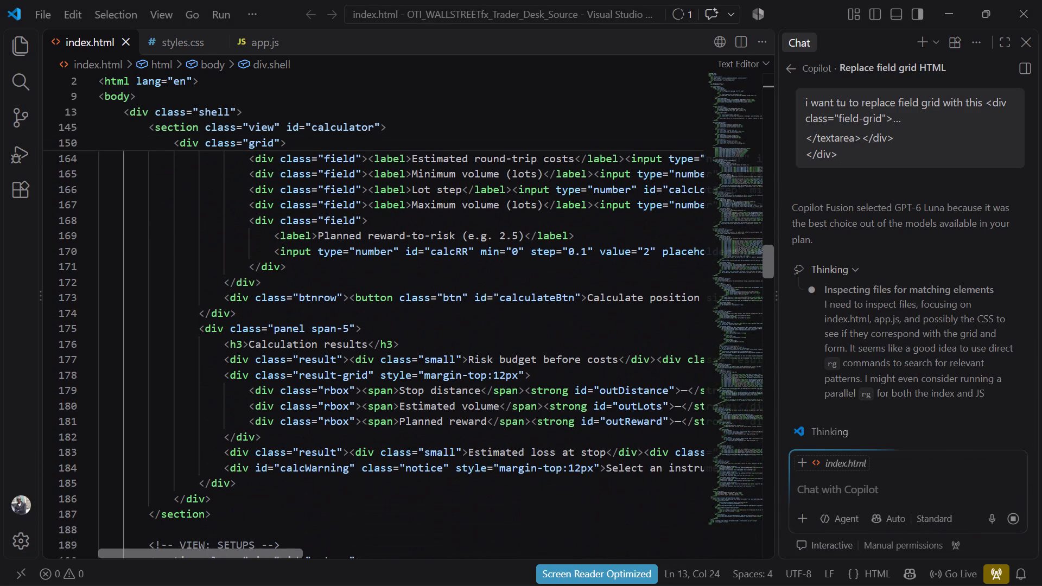
pyautogui.scroll(-1, 754, 468)
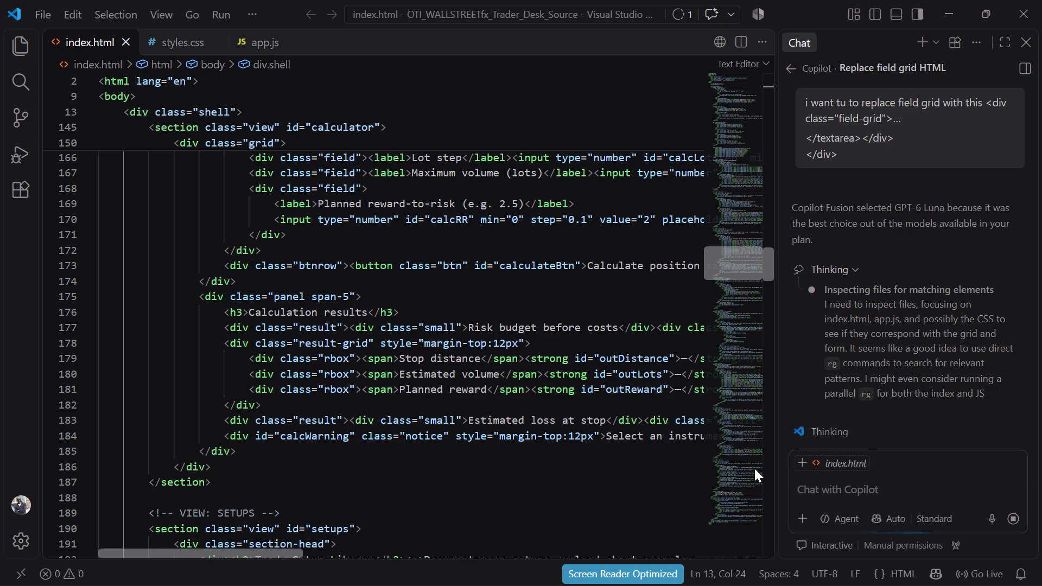
pyautogui.scroll(-2, 747, 416)
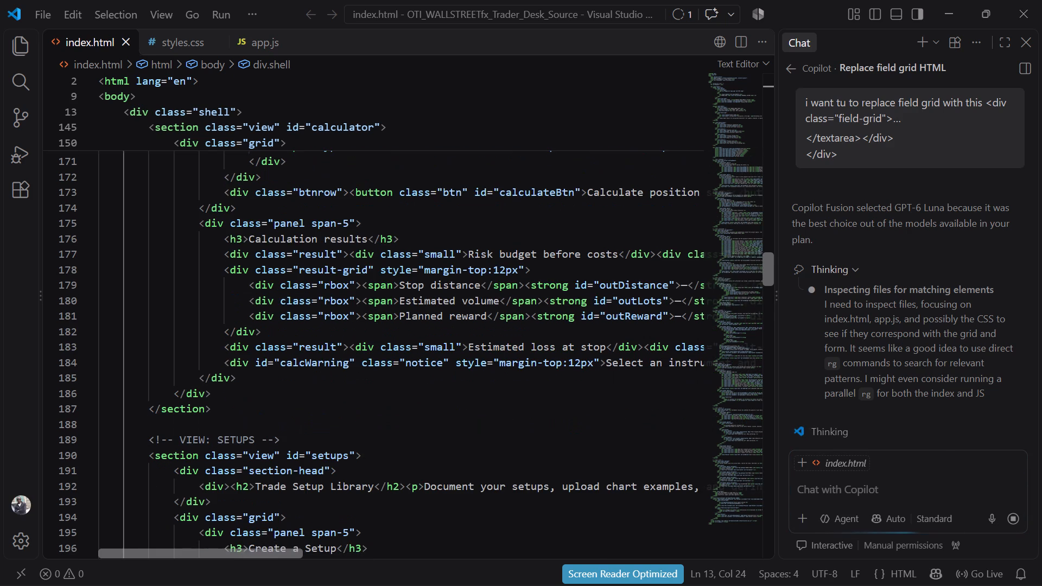
pyautogui.scroll(-5, 556, 335)
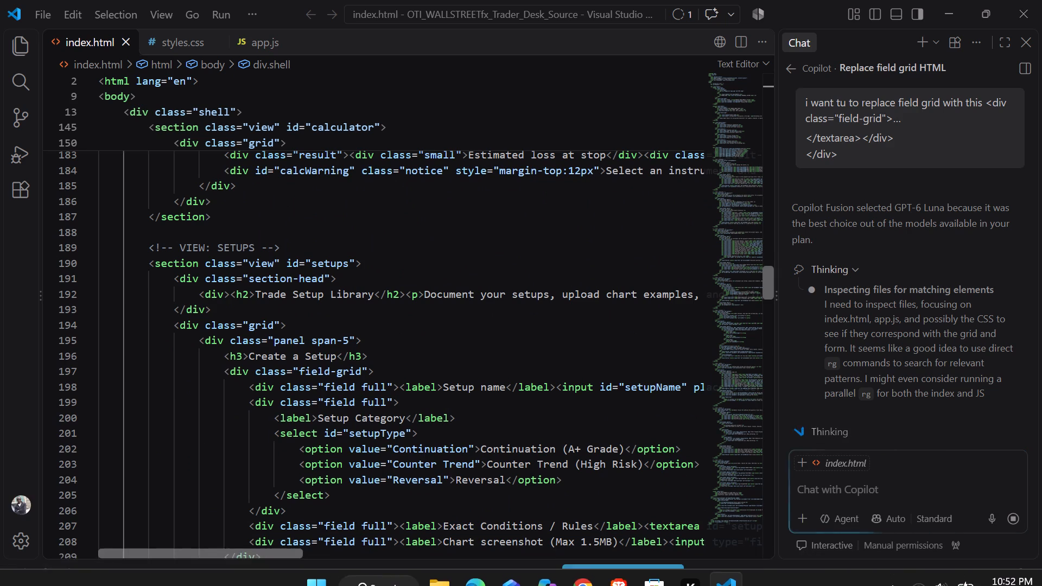
pyautogui.scroll(-6, 505, 362)
# Switch to Chrome and open tradingview.com in a new tab.
pyautogui.click(947, 0)
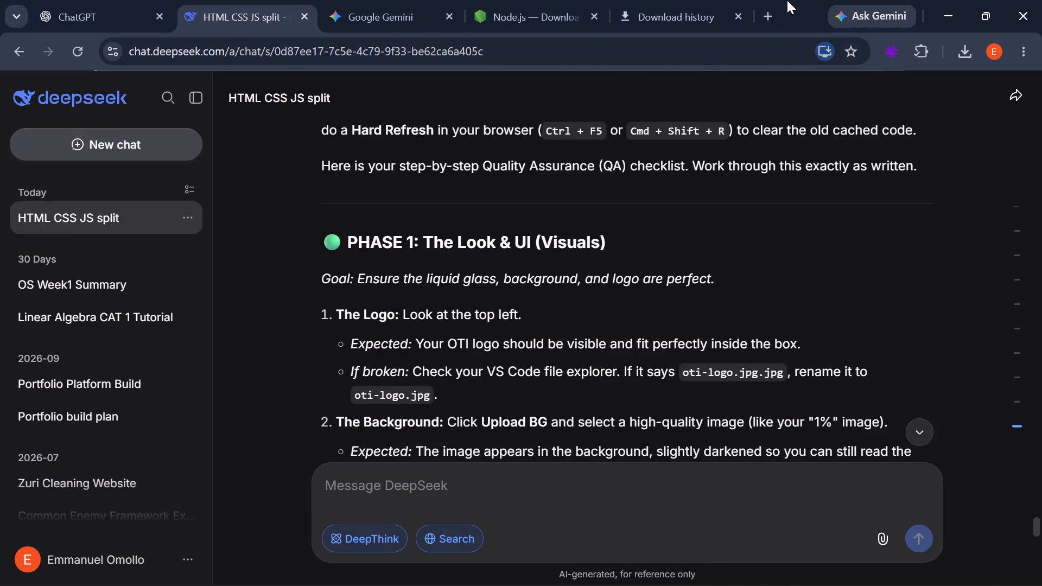
pyautogui.click(759, 18)
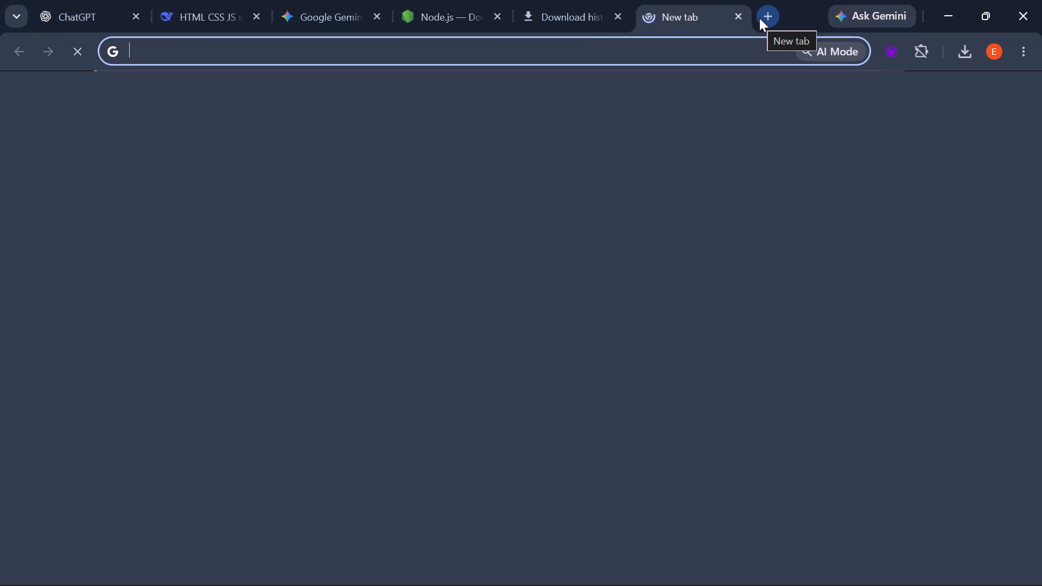
pyautogui.write('tradi')
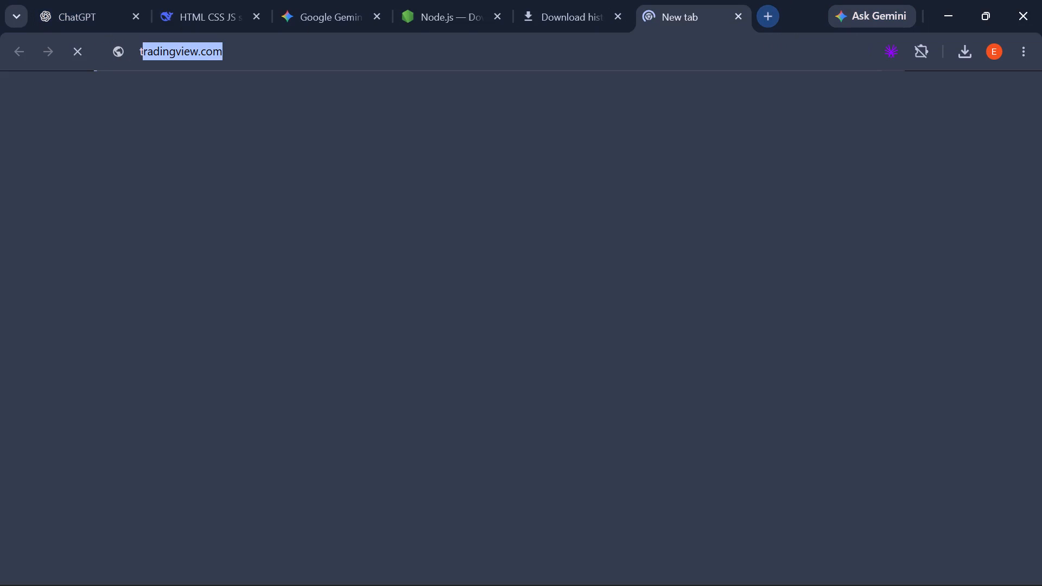
pyautogui.press('Return')
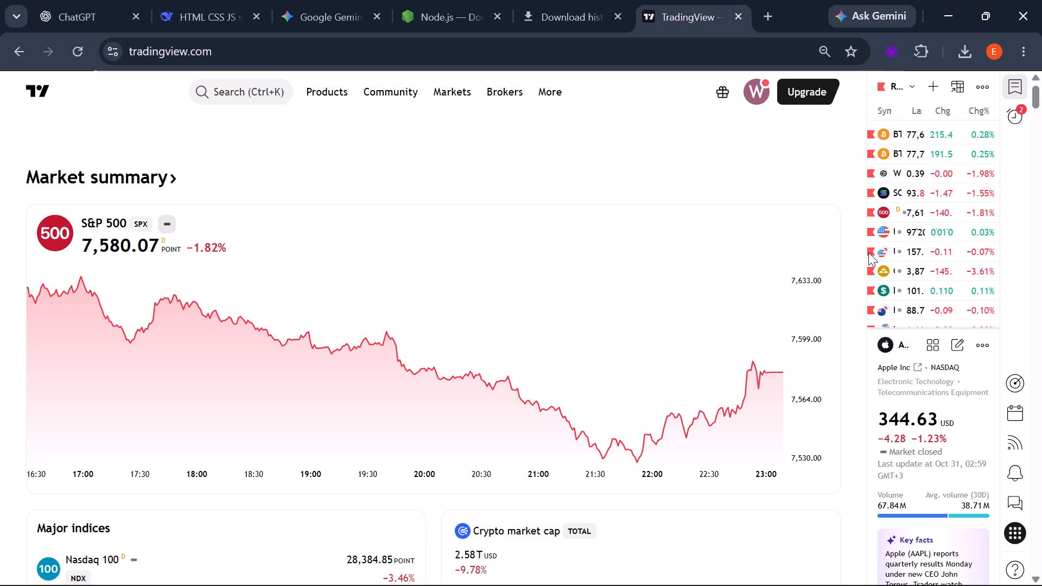
# Widen the Red list watchlist until the Symbol, Last, Chg and Chg% columns are readable.
pyautogui.moveTo(868, 252); pyautogui.dragTo(768, 259)
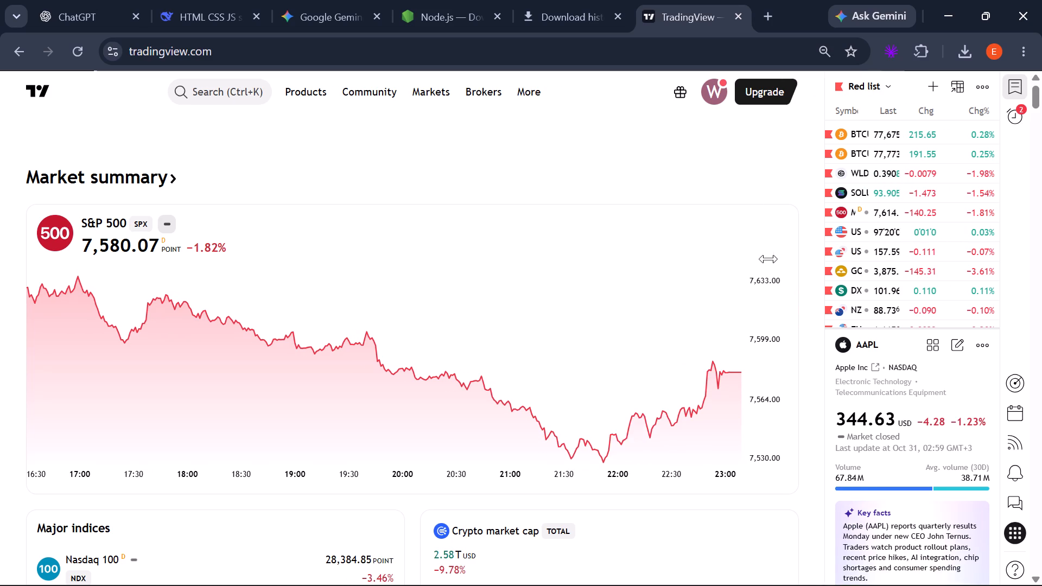
pyautogui.moveTo(768, 259); pyautogui.dragTo(765, 260)
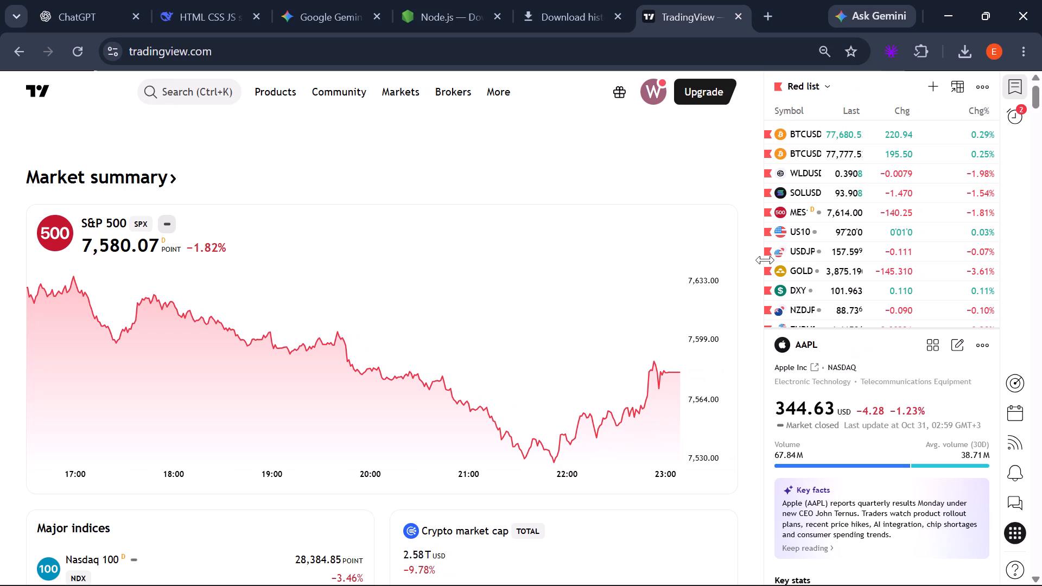
# Move EURCAD, CADJPY and EURGBP out of the watchlist's THIS WEEK INTREST section, placing each directly above EURNZD.
pyautogui.scroll(-7, 823, 271)
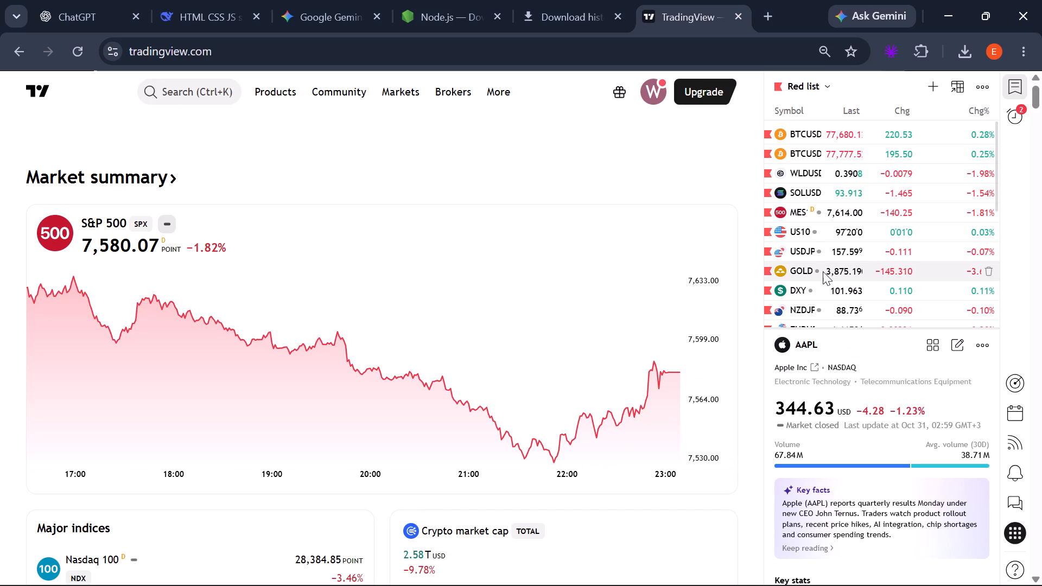
pyautogui.scroll(-2, 823, 271)
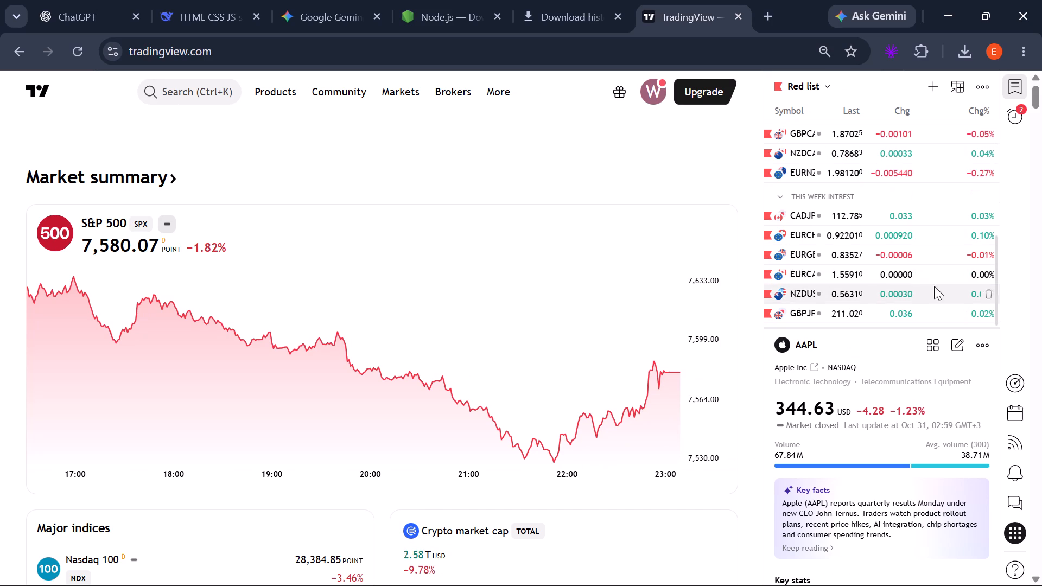
pyautogui.moveTo(947, 269); pyautogui.dragTo(935, 225)
pyautogui.moveTo(935, 225); pyautogui.dragTo(914, 170)
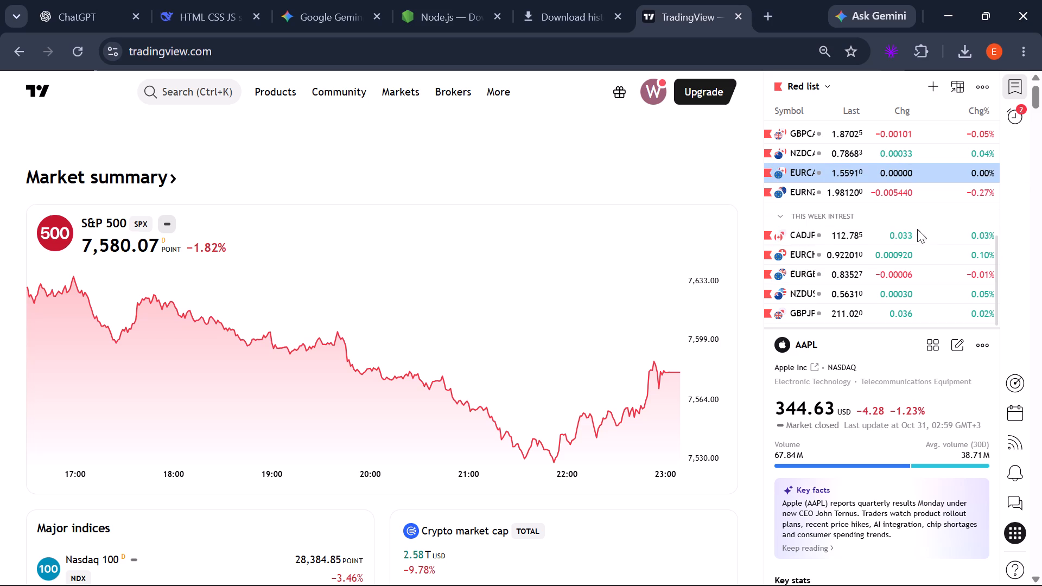
pyautogui.moveTo(932, 235); pyautogui.dragTo(919, 196)
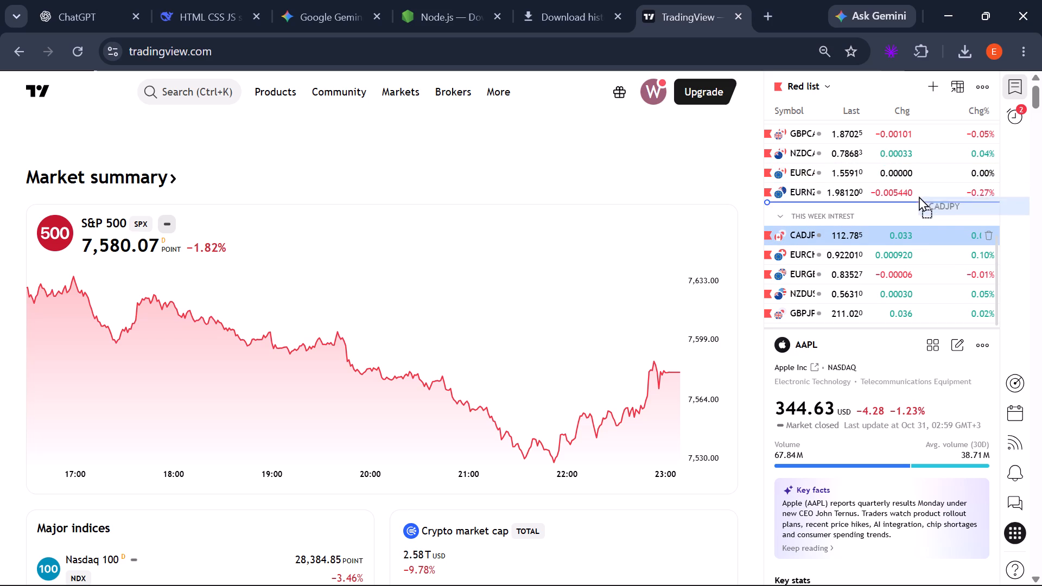
pyautogui.moveTo(919, 196); pyautogui.dragTo(919, 191)
pyautogui.moveTo(884, 276); pyautogui.dragTo(882, 207)
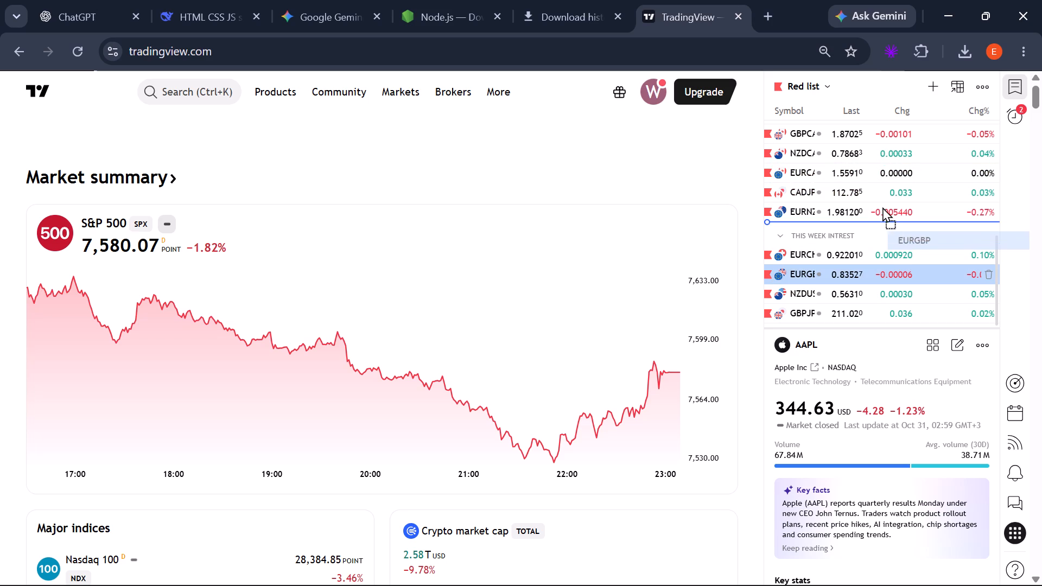
pyautogui.moveTo(882, 207); pyautogui.dragTo(881, 203)
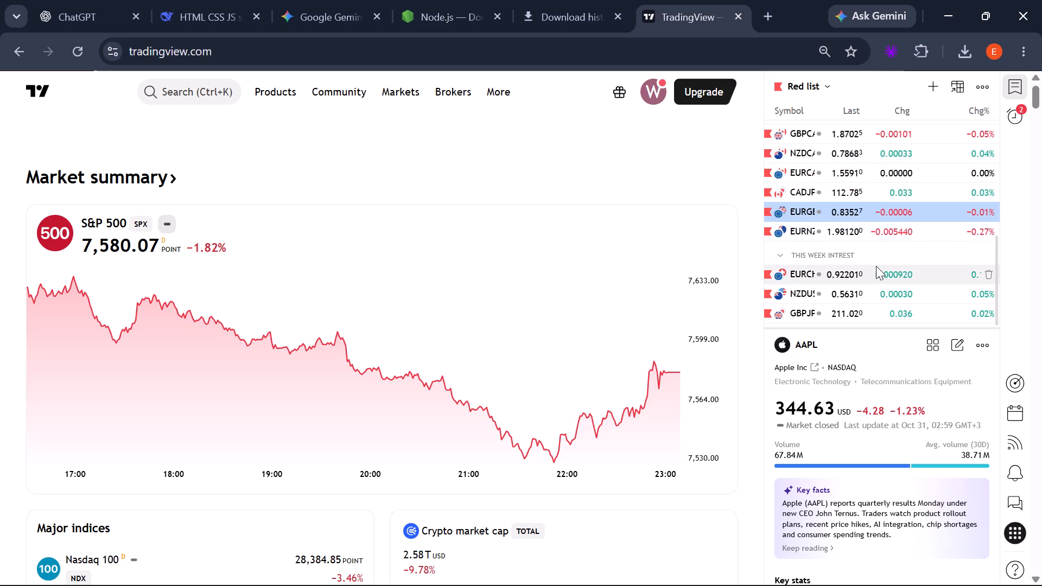
# Move EURCHF out of THIS WEEK INTREST to below EURNZD, and place GBPJPY and NZDUSD between those two pairs.
pyautogui.moveTo(876, 269); pyautogui.dragTo(867, 236)
pyautogui.moveTo(860, 319); pyautogui.dragTo(851, 252)
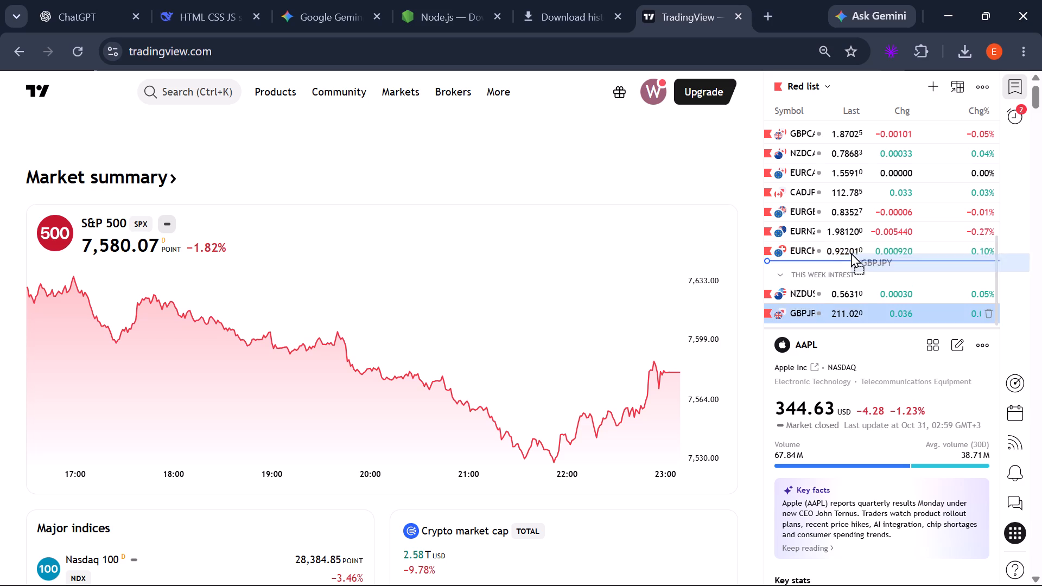
pyautogui.moveTo(851, 252); pyautogui.dragTo(849, 251)
pyautogui.moveTo(851, 310); pyautogui.dragTo(852, 305)
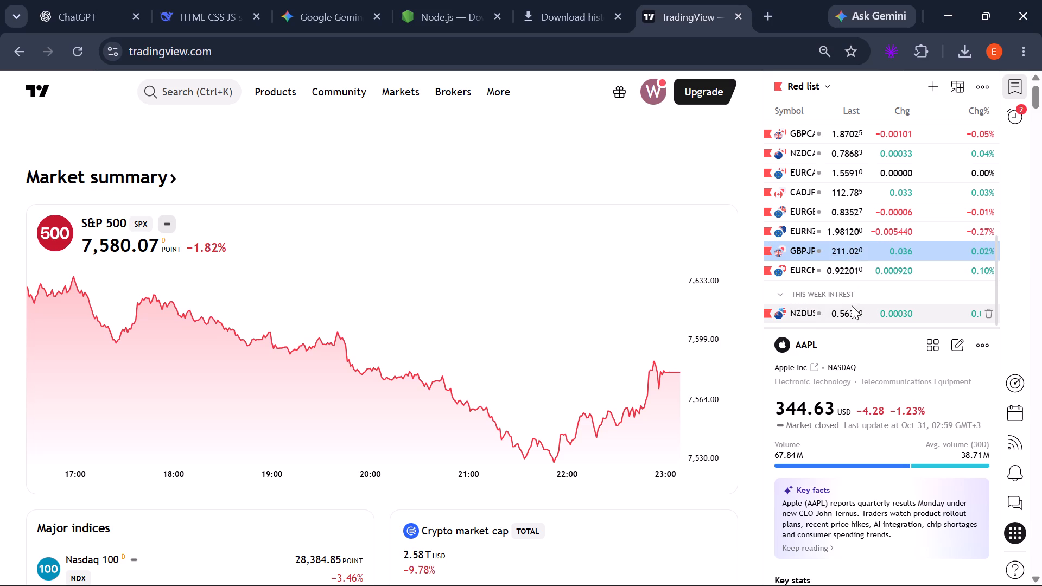
pyautogui.moveTo(852, 305); pyautogui.dragTo(848, 266)
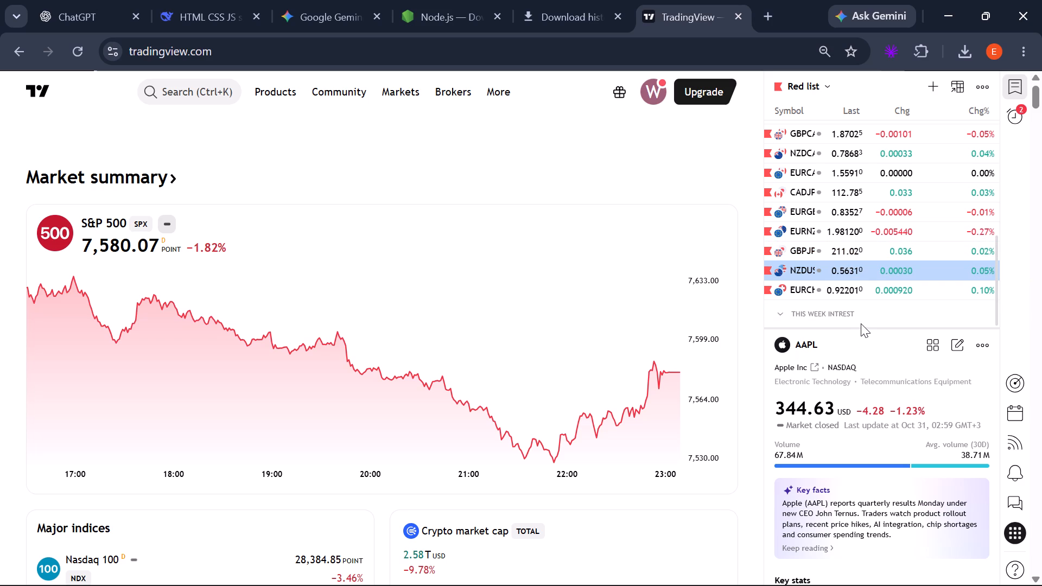
# Increase the watchlist's height so more symbols show above the AAPL details.
pyautogui.moveTo(860, 330); pyautogui.dragTo(860, 354)
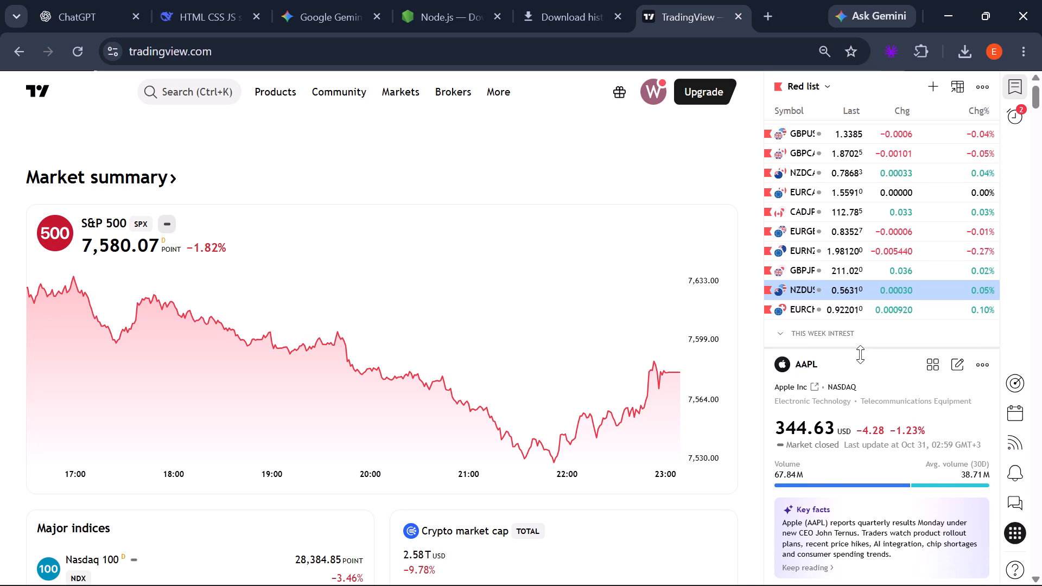
pyautogui.moveTo(860, 354); pyautogui.dragTo(862, 421)
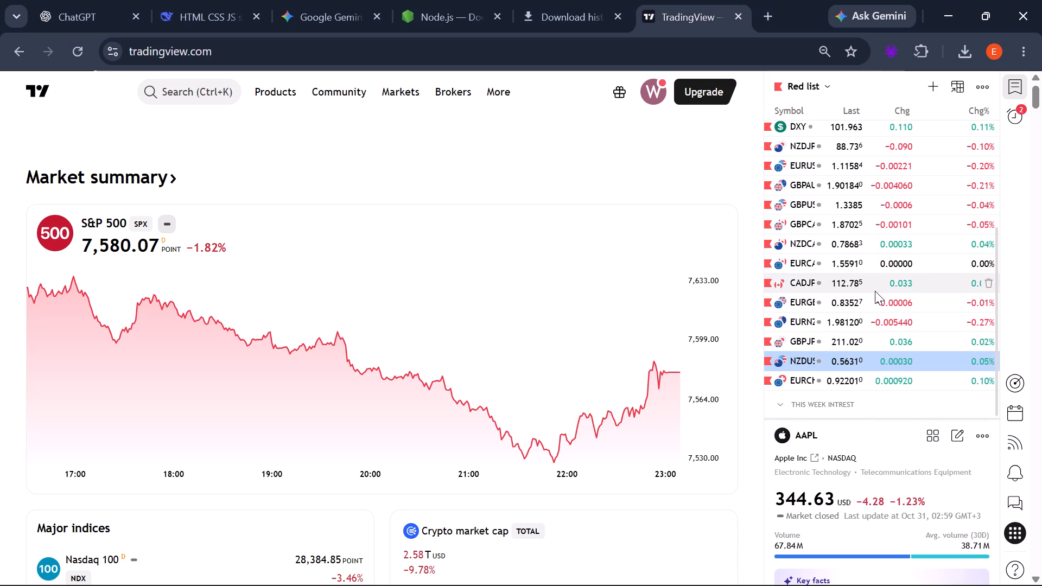
pyautogui.scroll(2, 875, 291)
pyautogui.scroll(-5, 875, 291)
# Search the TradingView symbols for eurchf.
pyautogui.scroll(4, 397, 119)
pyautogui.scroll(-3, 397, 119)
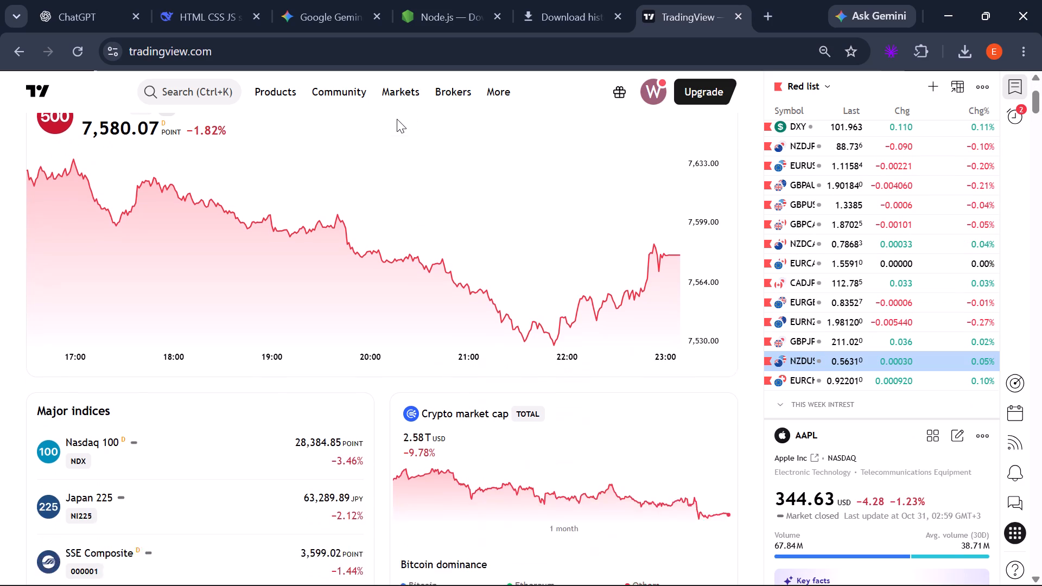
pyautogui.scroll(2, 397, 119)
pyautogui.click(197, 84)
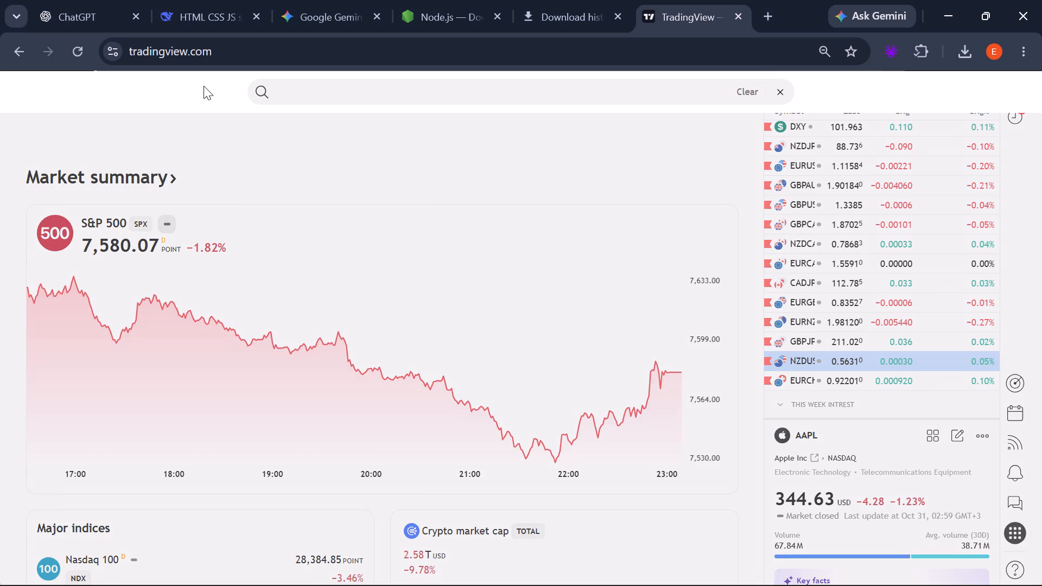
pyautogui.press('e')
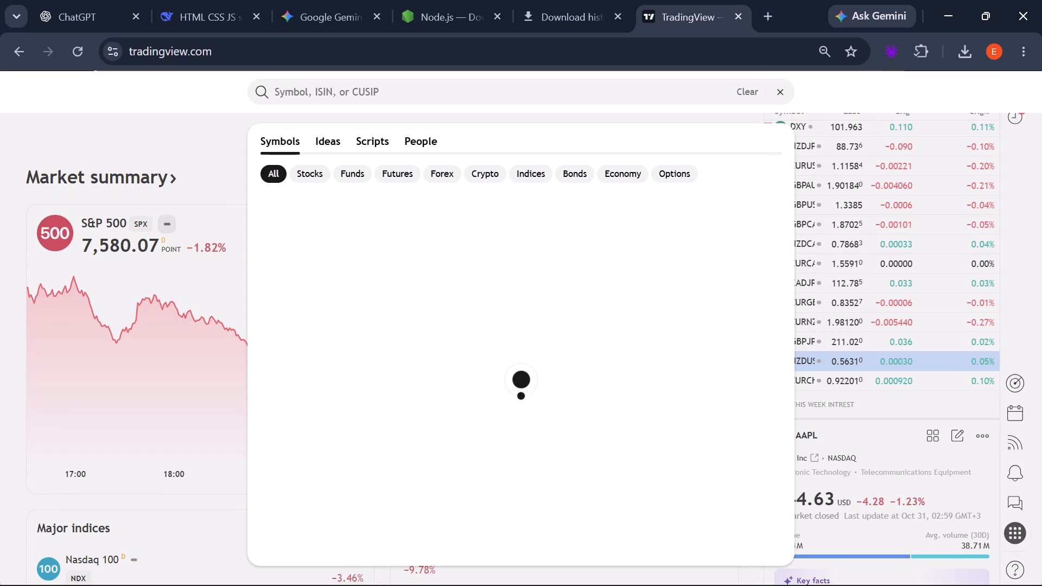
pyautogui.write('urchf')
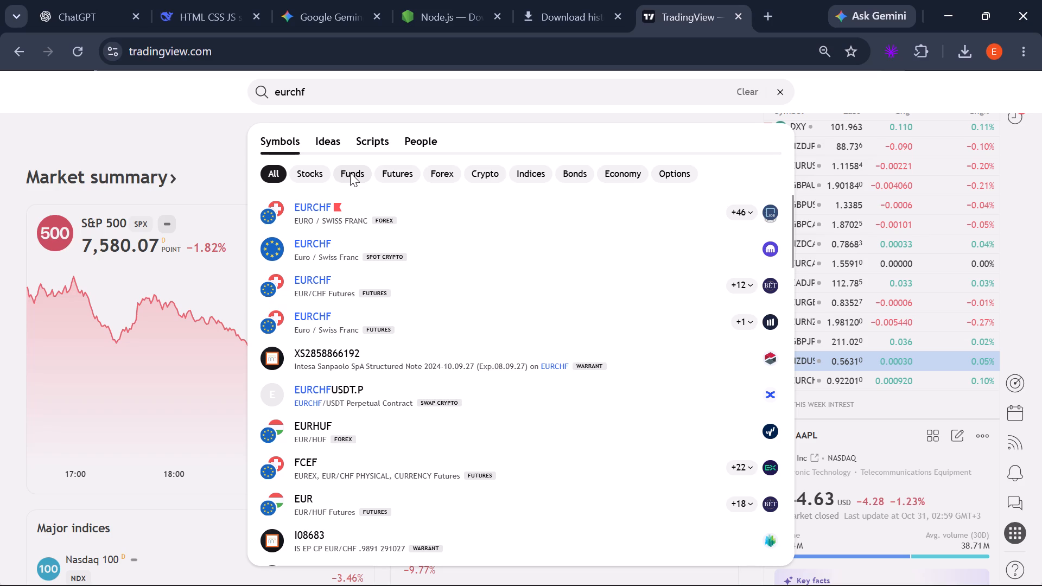
# Filter the symbol search to Forex, replace the query with CADJPY, and open the Canadian Dollar / Japanese Yen chart.
pyautogui.click(436, 175)
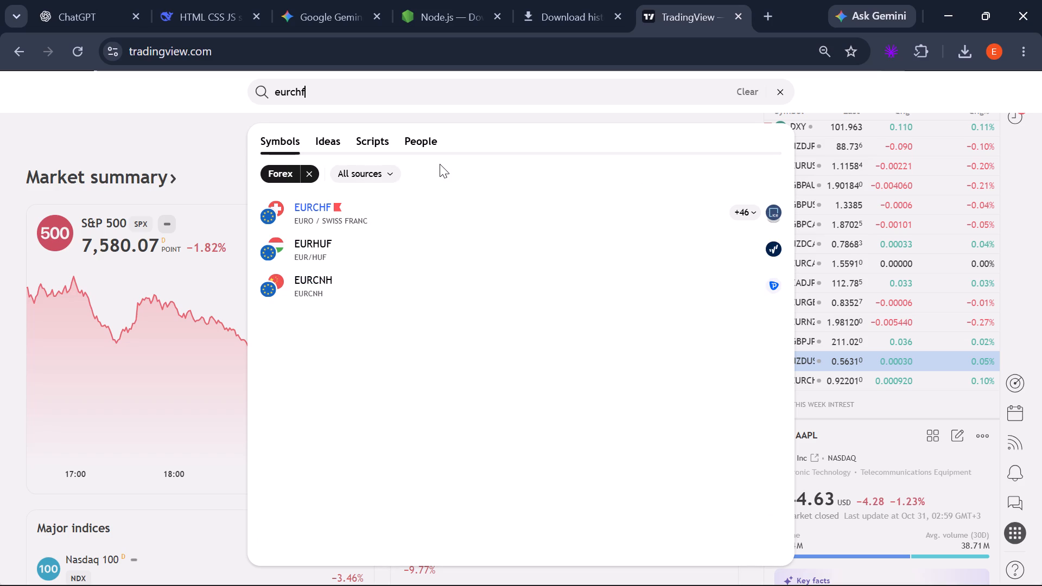
pyautogui.press('BackSpace')
pyautogui.press('BackSpace')
pyautogui.press('BackSpace')
pyautogui.press('BackSpace')
pyautogui.press('BackSpace')
pyautogui.press('BackSpace')
pyautogui.press('BackSpace')
pyautogui.press('BackSpace')
pyautogui.press('BackSpace')
pyautogui.press('BackSpace')
pyautogui.press('BackSpace')
pyautogui.press('BackSpace')
pyautogui.press('BackSpace')
pyautogui.press('BackSpace')
pyautogui.press('BackSpace')
pyautogui.press('BackSpace')
pyautogui.press('BackSpace')
pyautogui.press('BackSpace')
pyautogui.press('BackSpace')
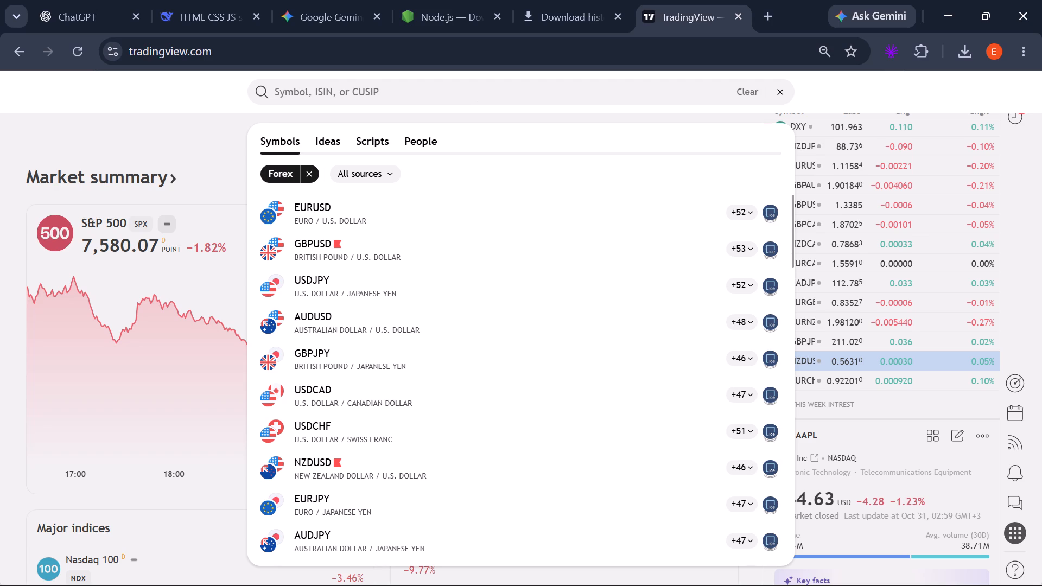
pyautogui.write('CADJPY')
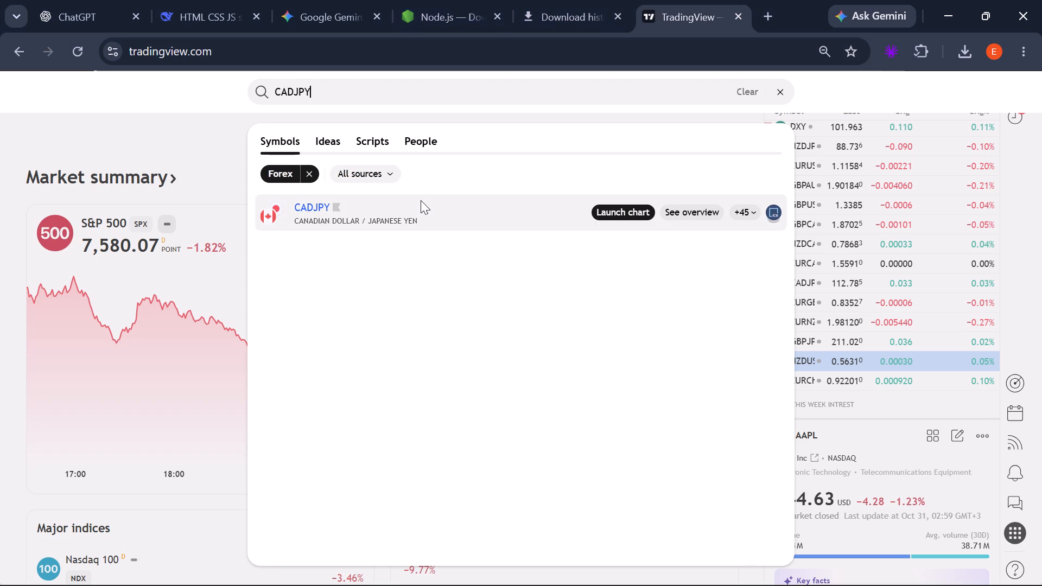
pyautogui.click(421, 200)
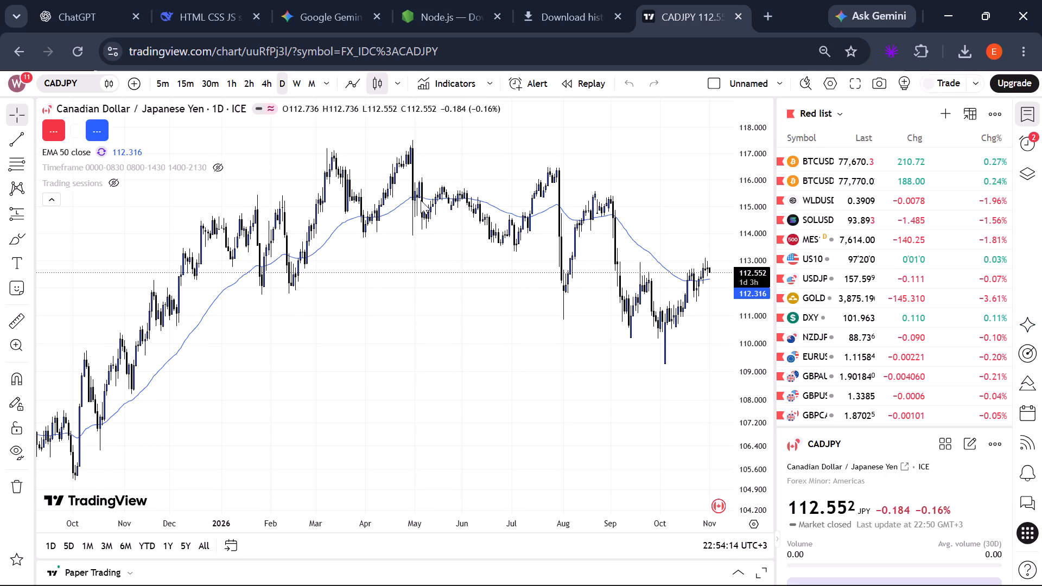
# Examine CADJPY's price history on the daily and weekly timeframes, compressing the price scale to fit the wider weekly range.
pyautogui.scroll(-4, 370, 233)
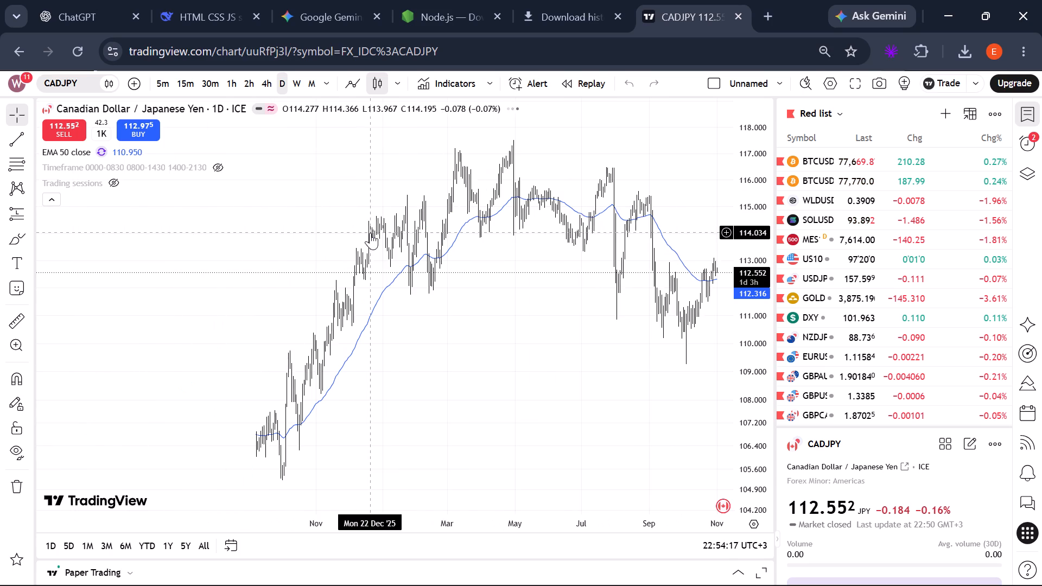
pyautogui.scroll(-1, 370, 233)
pyautogui.scroll(3, 370, 233)
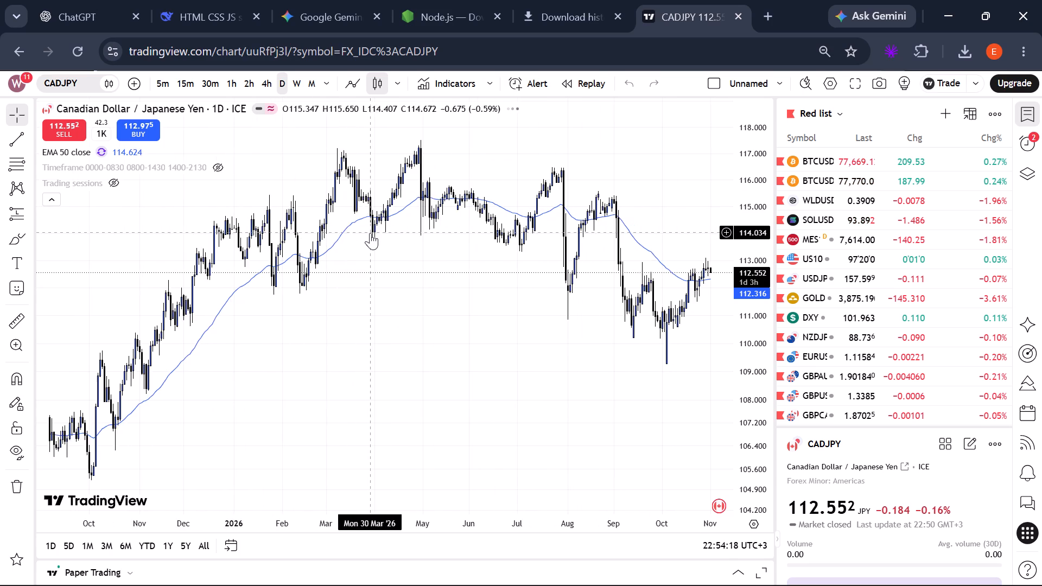
pyautogui.scroll(2, 370, 233)
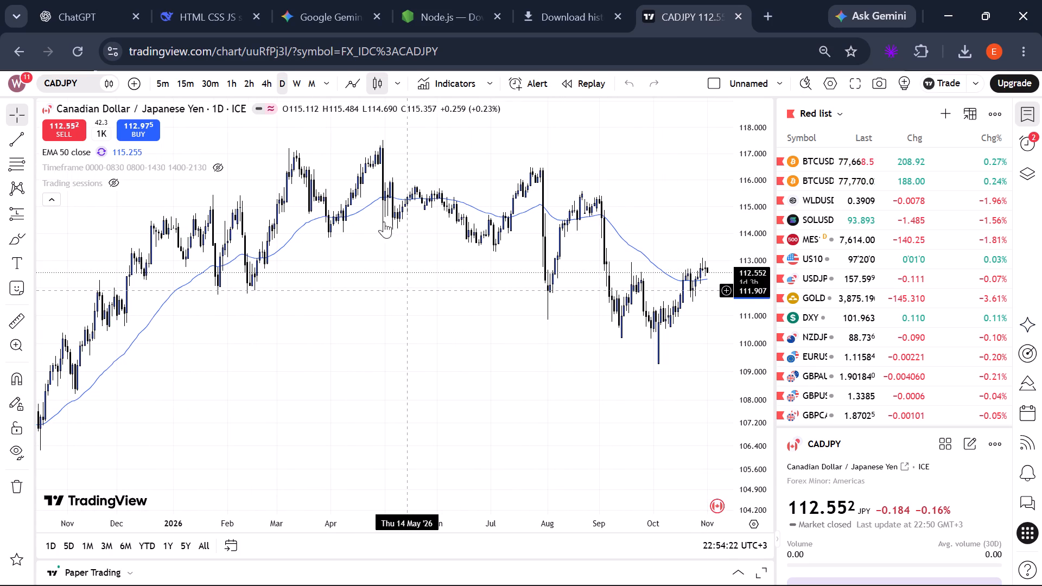
pyautogui.click(298, 85)
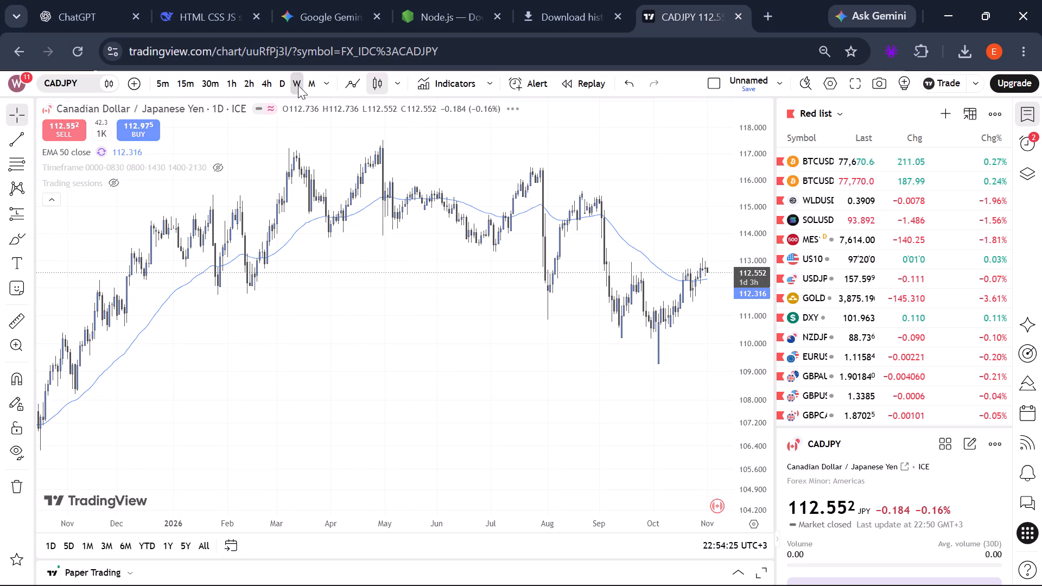
pyautogui.click(298, 85)
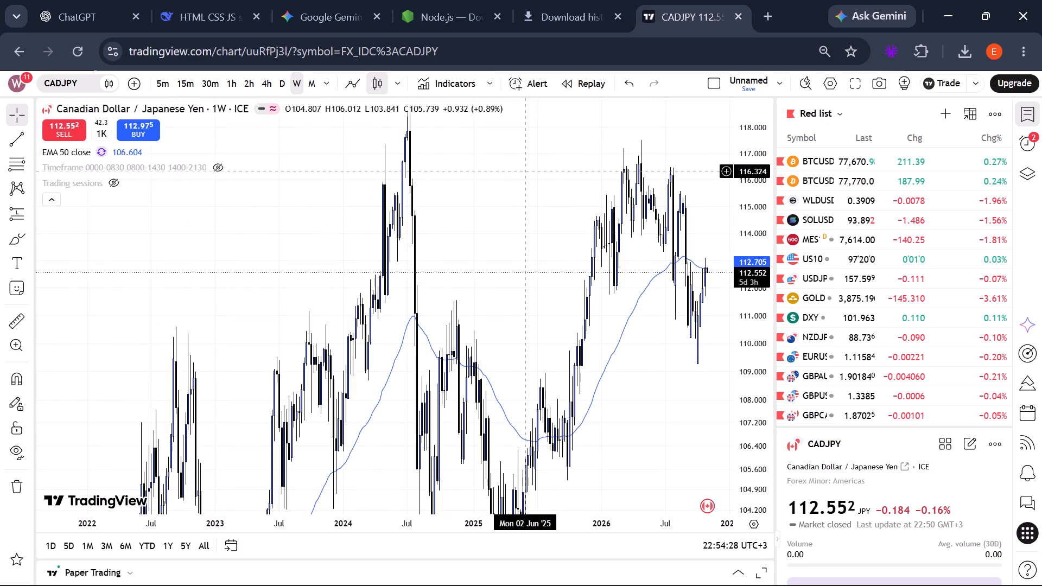
pyautogui.scroll(2, 526, 171)
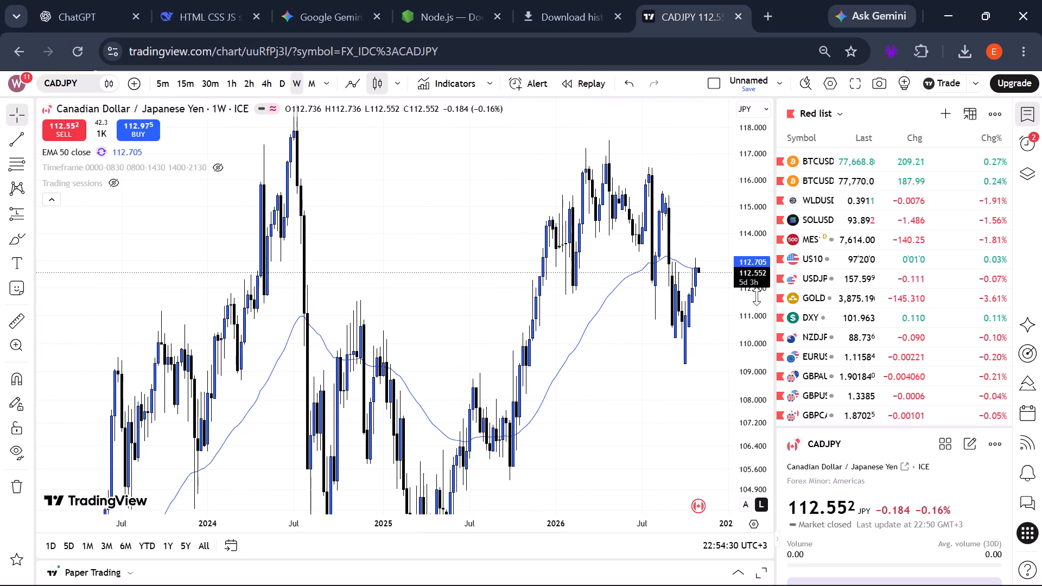
pyautogui.scroll(-12, 757, 296)
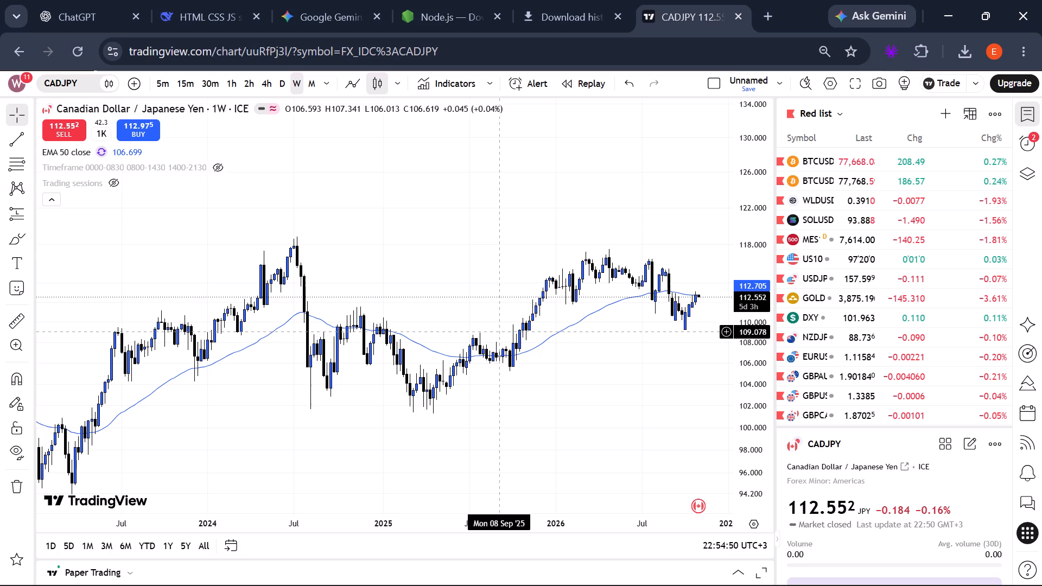
# Return the CADJPY chart to the daily timeframe.
pyautogui.click(277, 81)
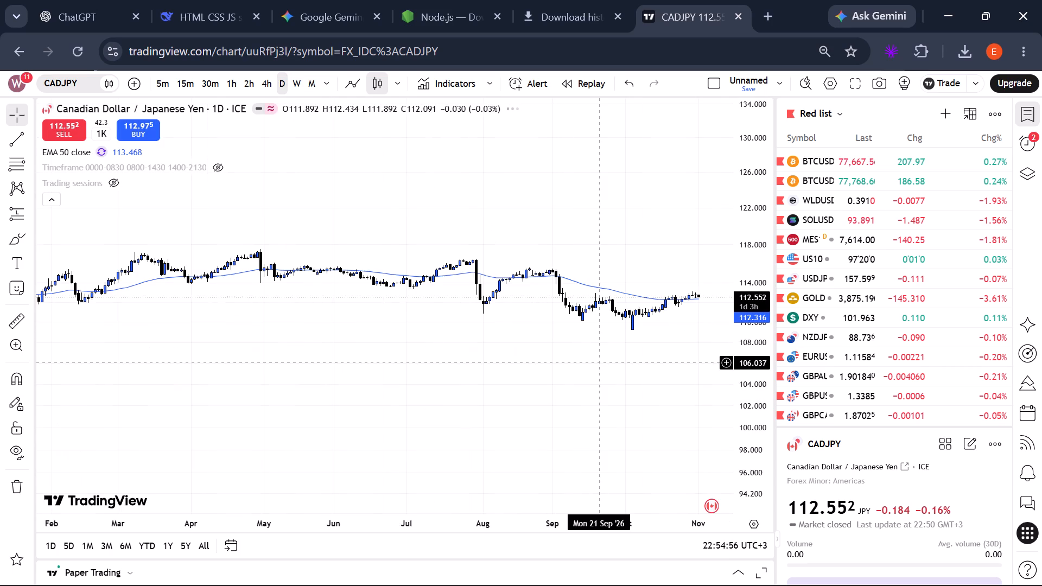
# Examine CADJPY's recent daily price action against the 50-period EMA, from about May to November.
pyautogui.scroll(-2, 599, 363)
pyautogui.scroll(1, 599, 363)
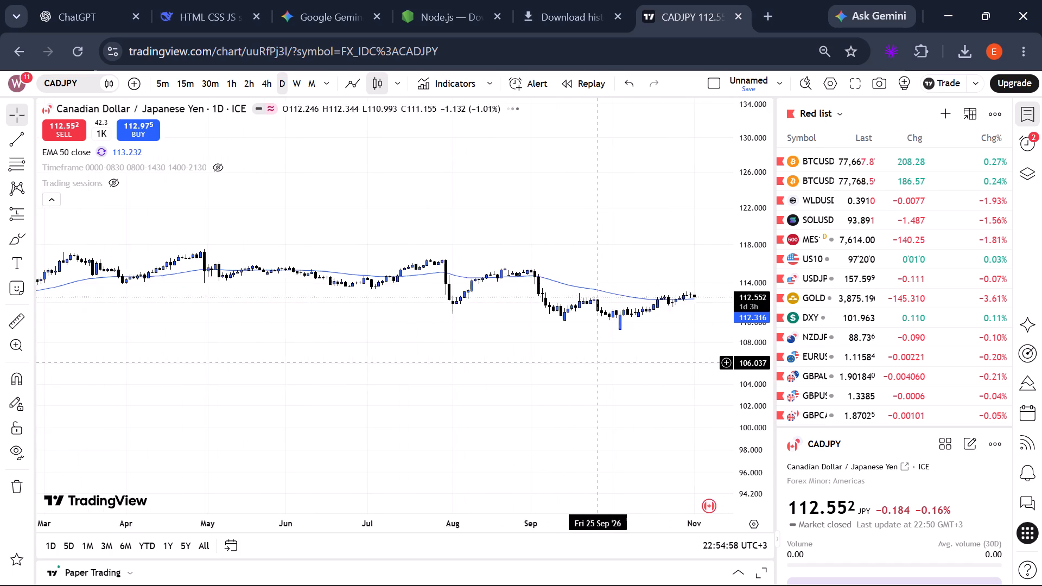
pyautogui.scroll(1, 599, 363)
pyautogui.scroll(7, 758, 328)
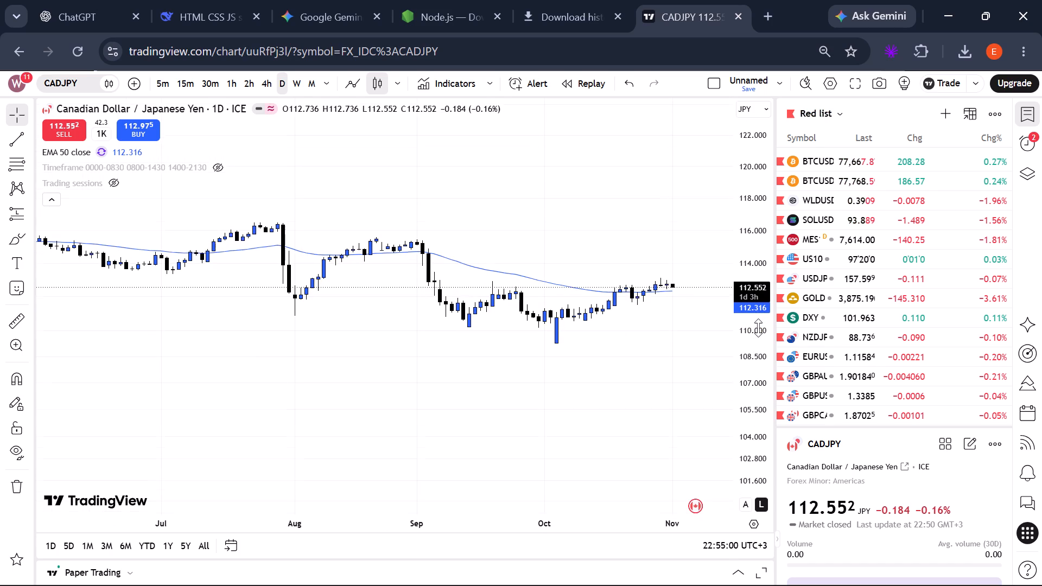
pyautogui.scroll(5, 758, 328)
pyautogui.scroll(-1, 516, 334)
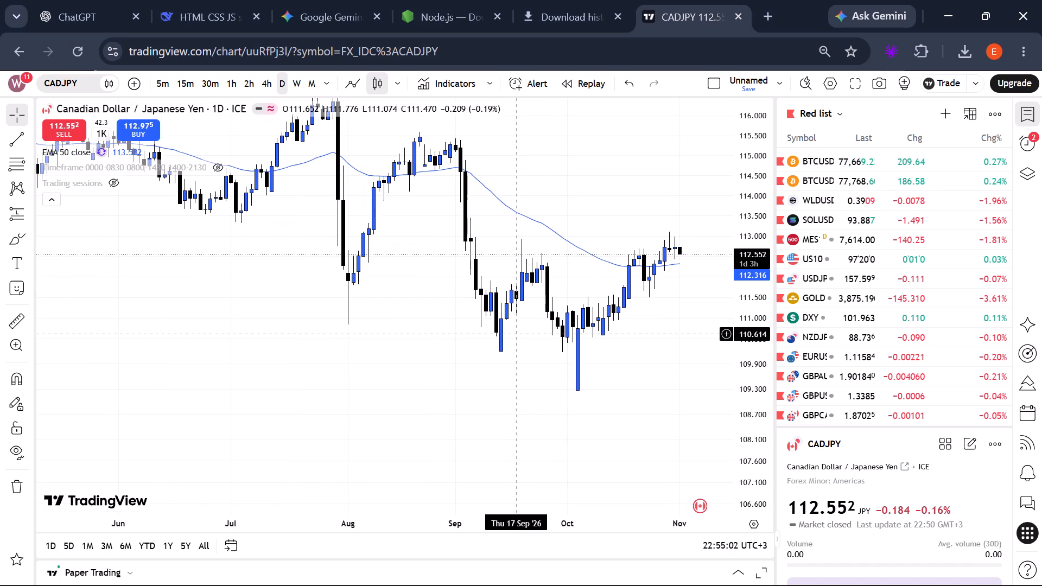
pyautogui.scroll(-1, 516, 334)
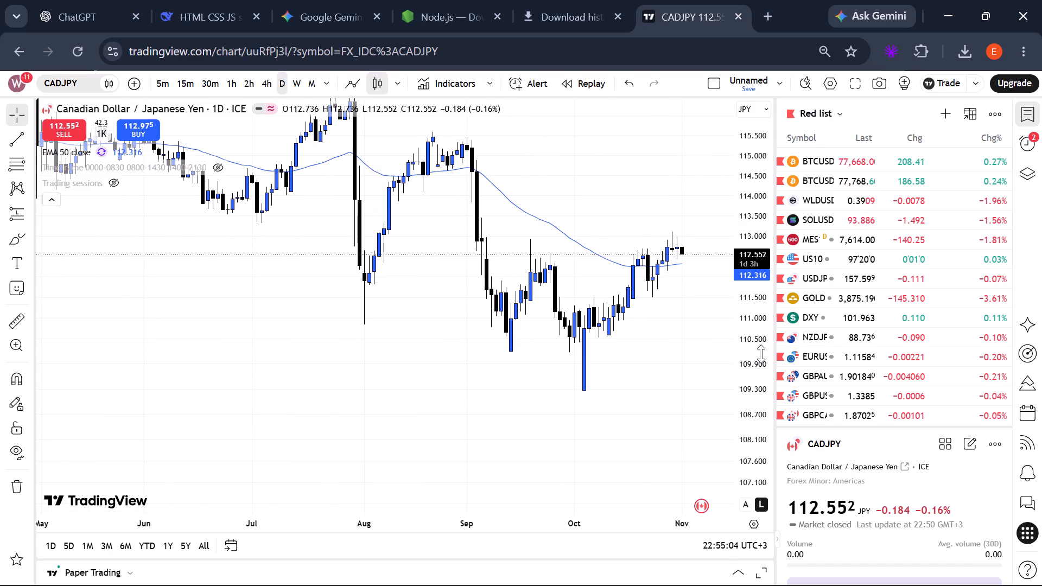
pyautogui.scroll(-6, 761, 354)
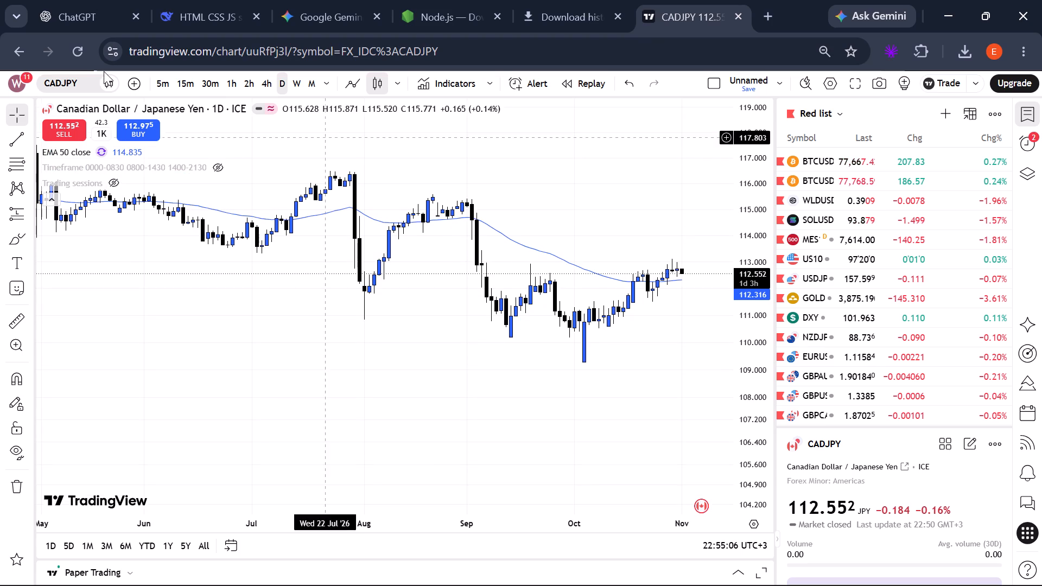
# Replace the CADJPY query in the symbol search with AUDJPY and open that pair's chart.
pyautogui.click(66, 84)
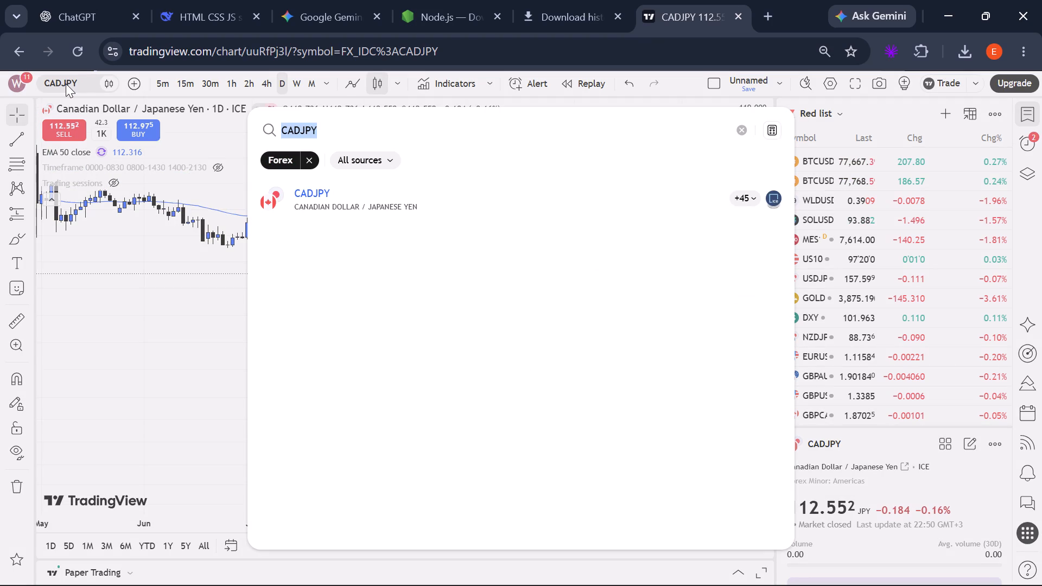
pyautogui.press('BackSpace')
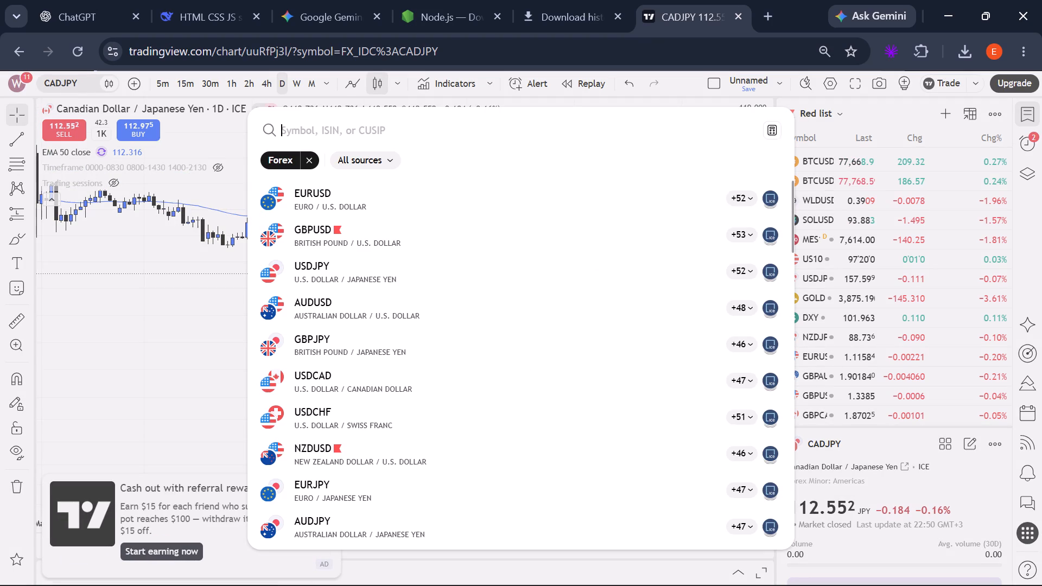
pyautogui.write('AUDJPY')
pyautogui.press('Return')
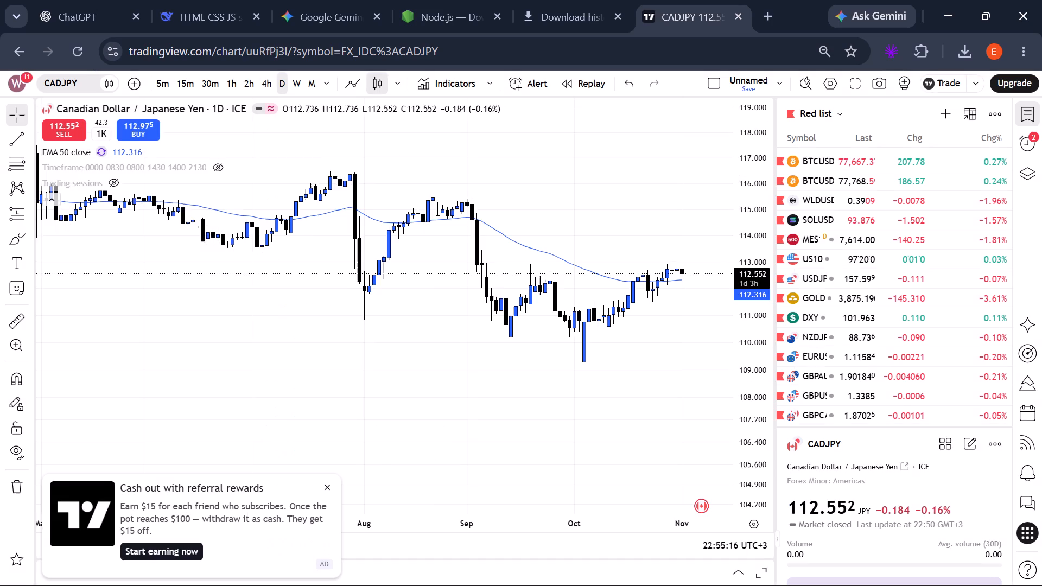
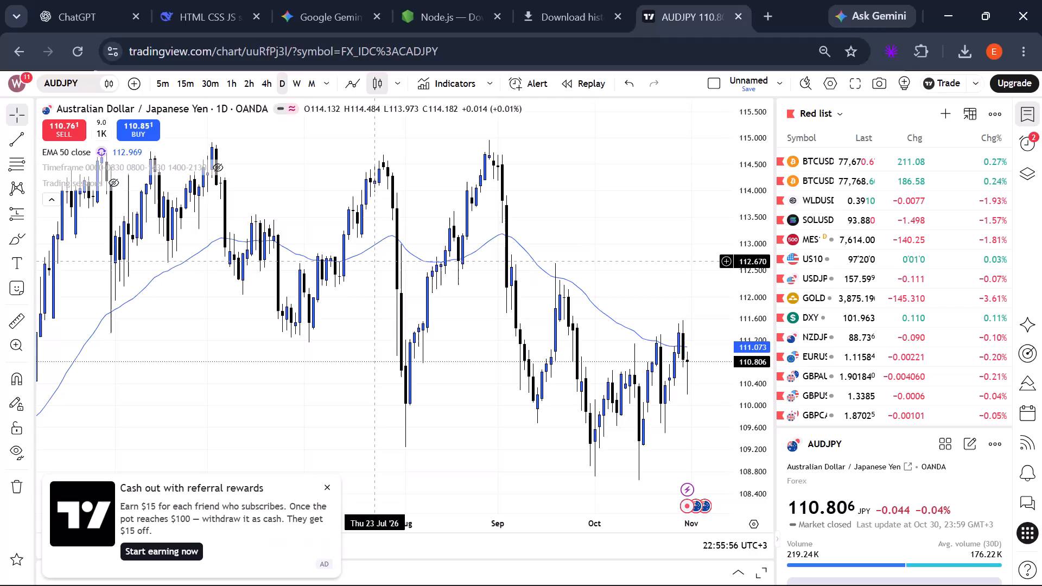
# Examine AUDJPY's daily price action against the 50-period EMA over most of 2026.
pyautogui.scroll(-5, 756, 351)
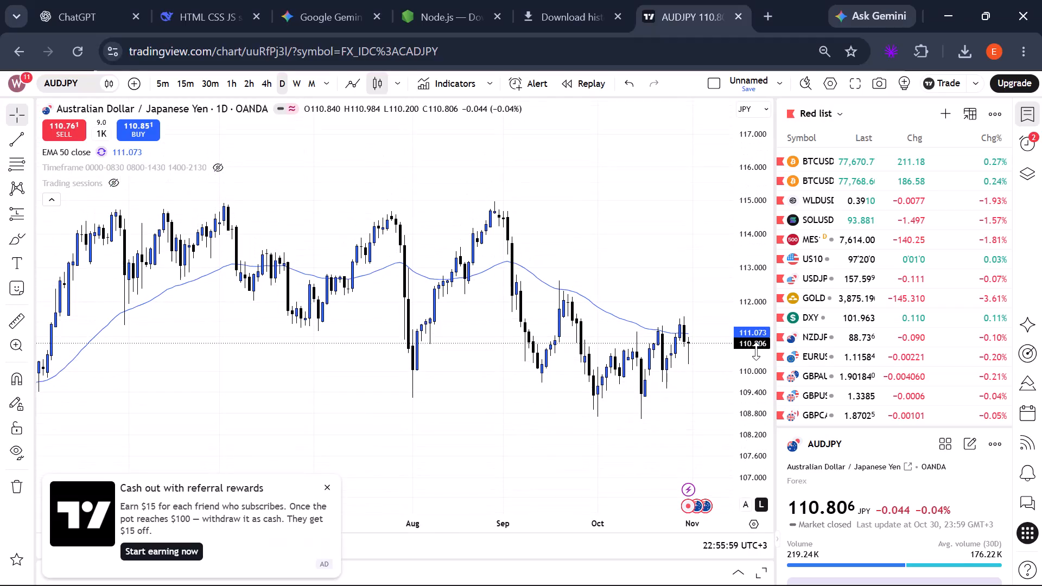
pyautogui.scroll(-2, 528, 383)
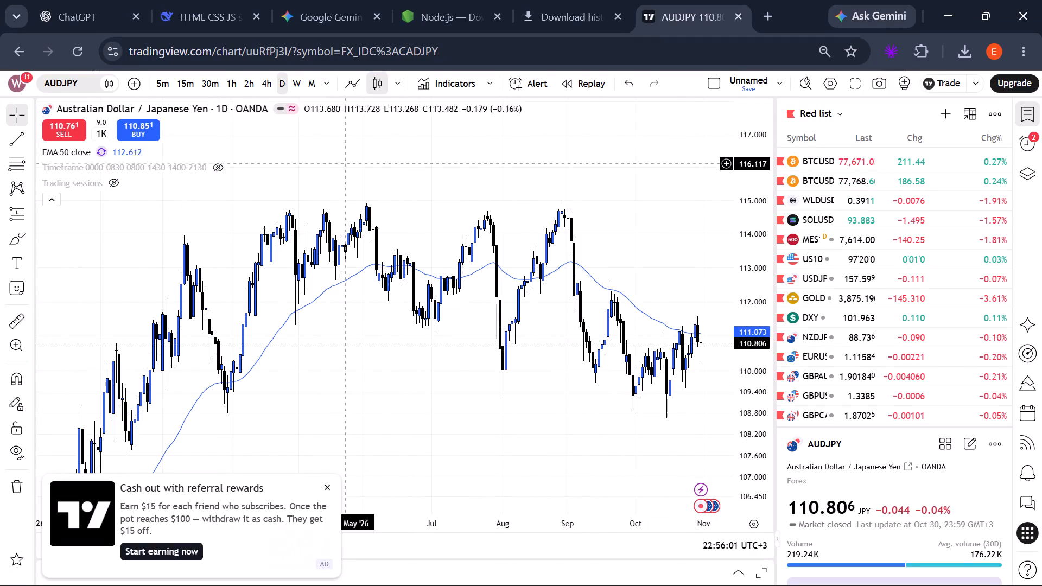
# Switch AUDJPY to the weekly timeframe and compress the price scale to examine its price history back to about 2022.
pyautogui.click(295, 82)
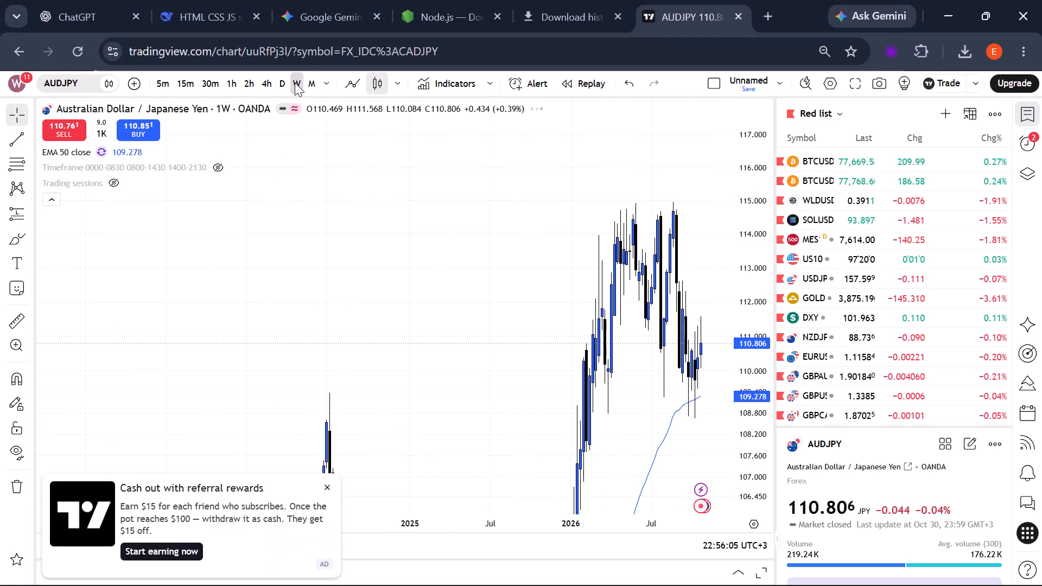
pyautogui.scroll(-2, 552, 219)
pyautogui.scroll(3, 547, 214)
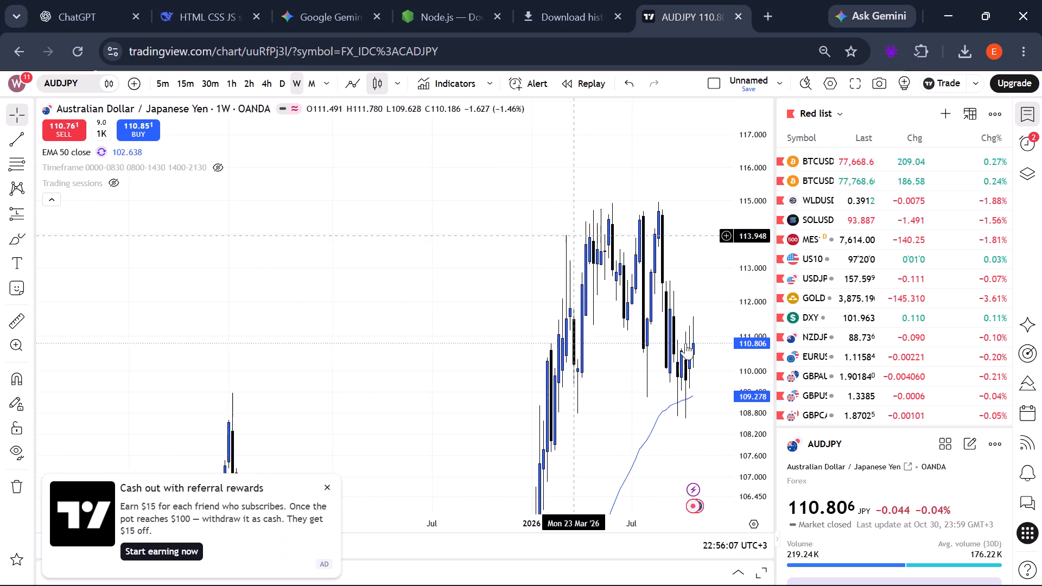
pyautogui.scroll(-12, 762, 421)
pyautogui.scroll(-5, 579, 424)
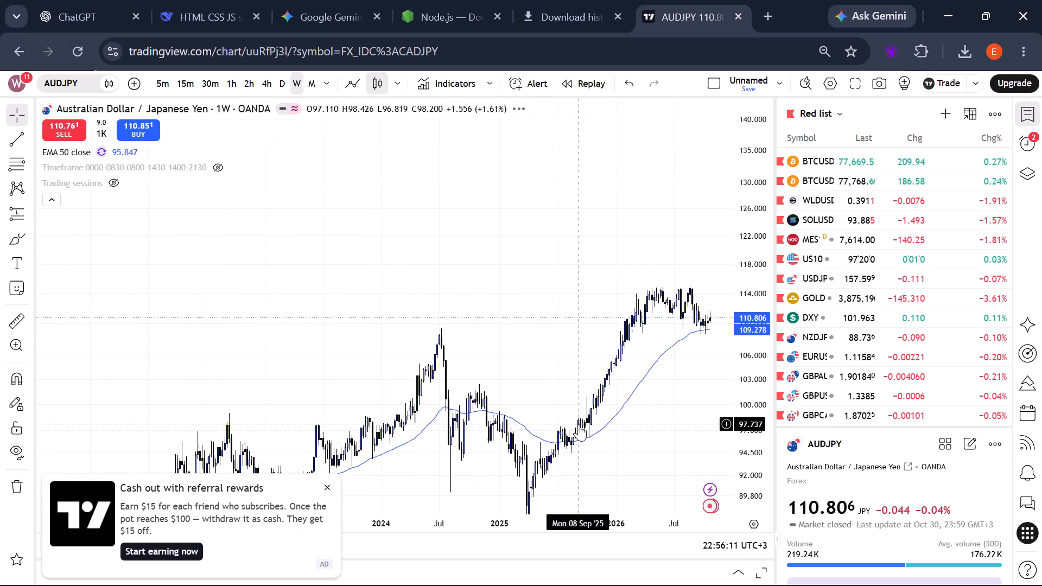
pyautogui.scroll(-6, 579, 424)
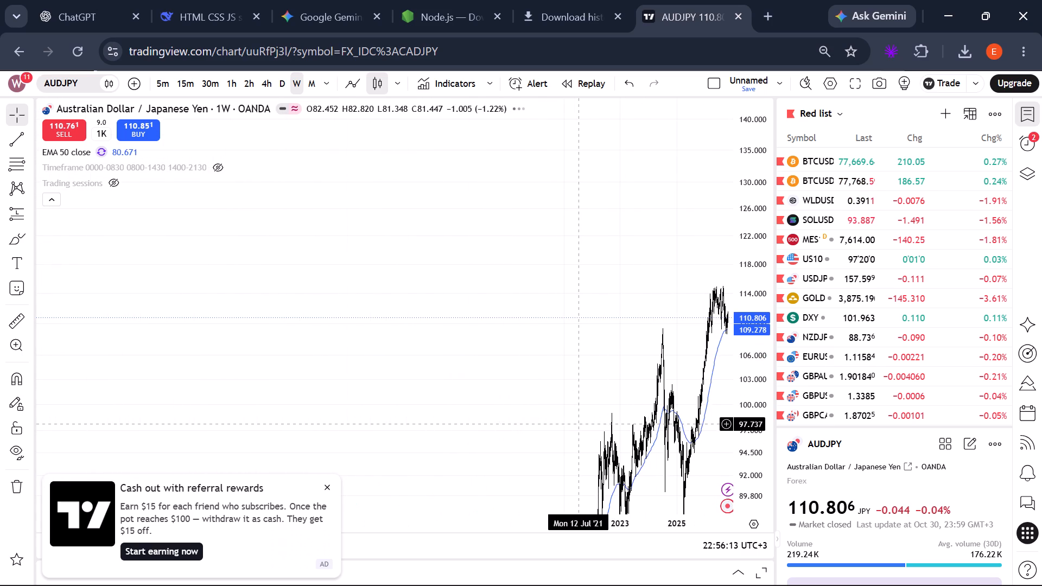
# Examine AUDJPY's weekly trend against the 50-period EMA, from about 2024 to late 2026.
pyautogui.scroll(-2, 579, 424)
pyautogui.scroll(9, 579, 424)
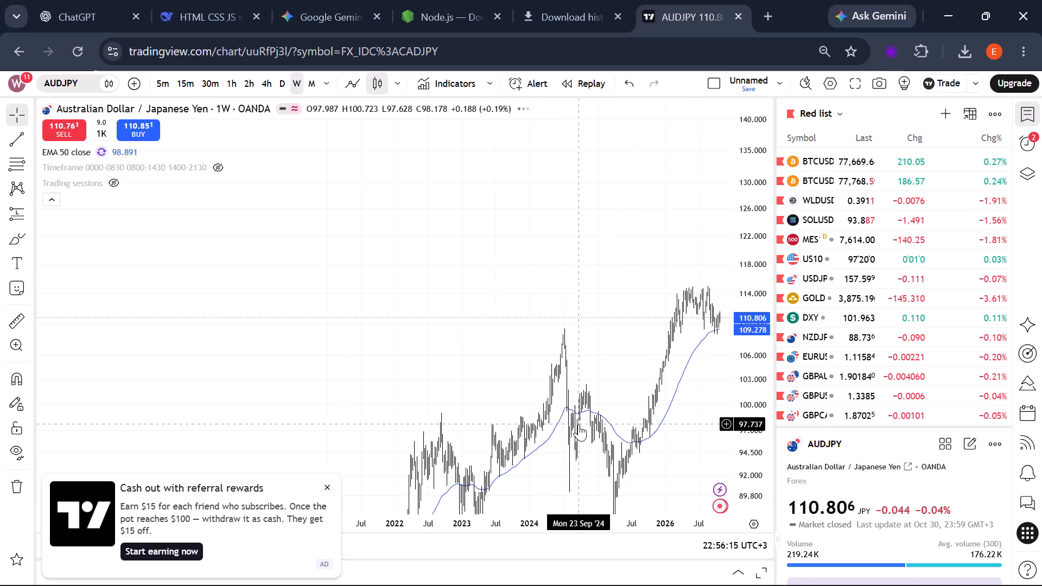
pyautogui.scroll(6, 579, 424)
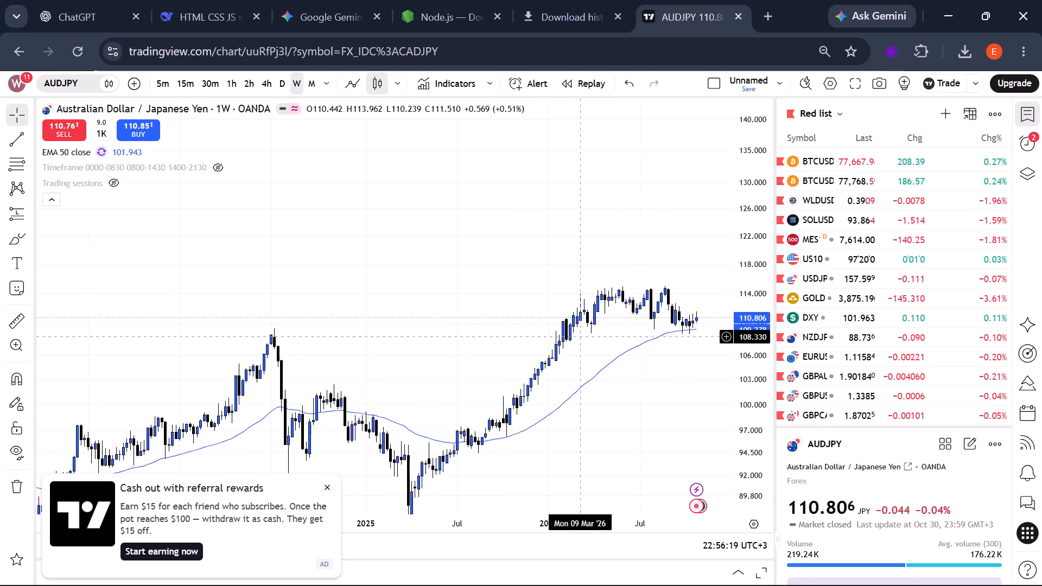
pyautogui.scroll(1, 580, 337)
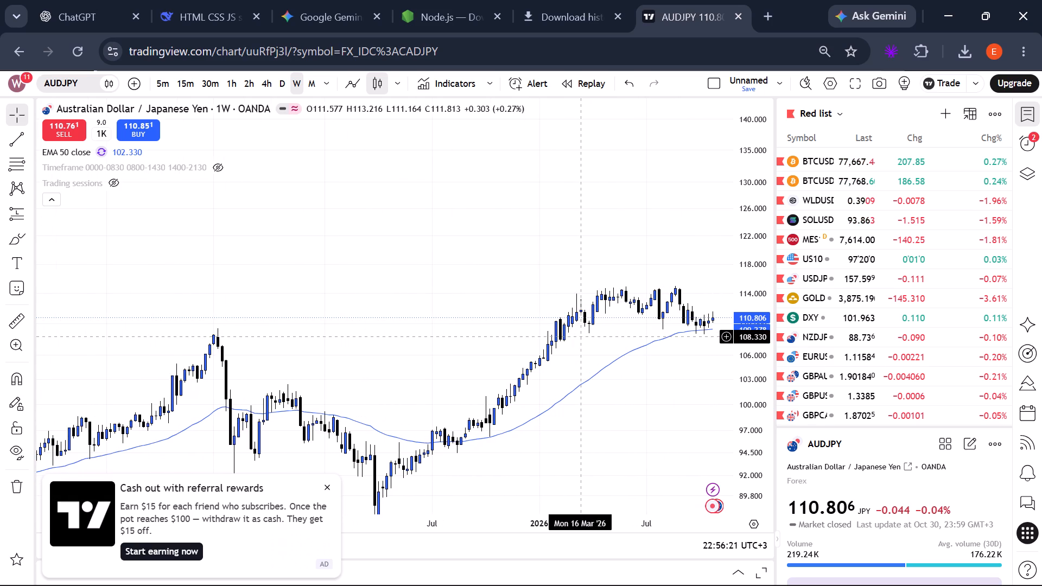
pyautogui.hscroll(-1, 580, 337)
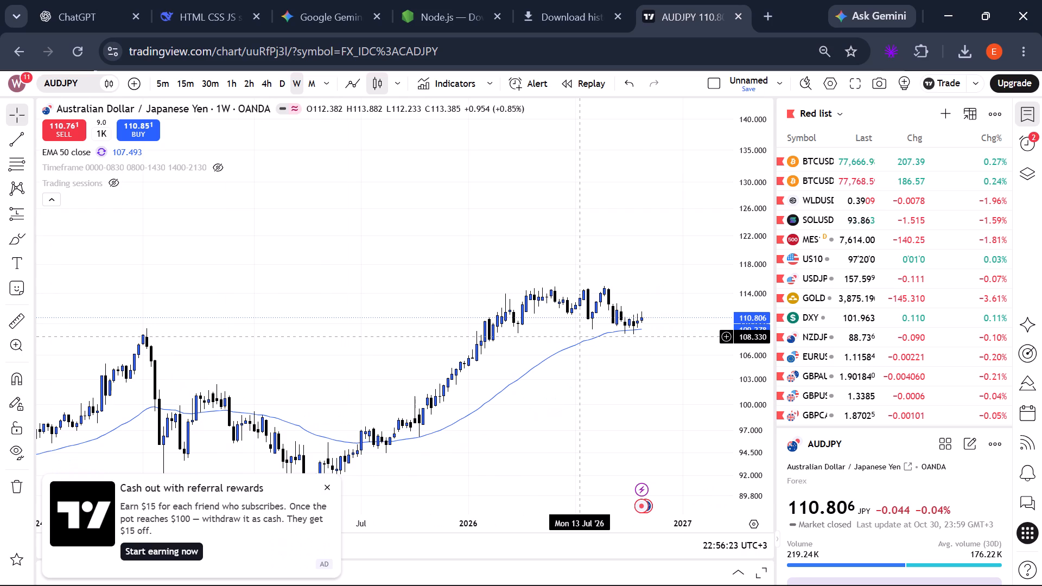
pyautogui.hscroll(2, 580, 337)
pyautogui.hscroll(-2, 580, 337)
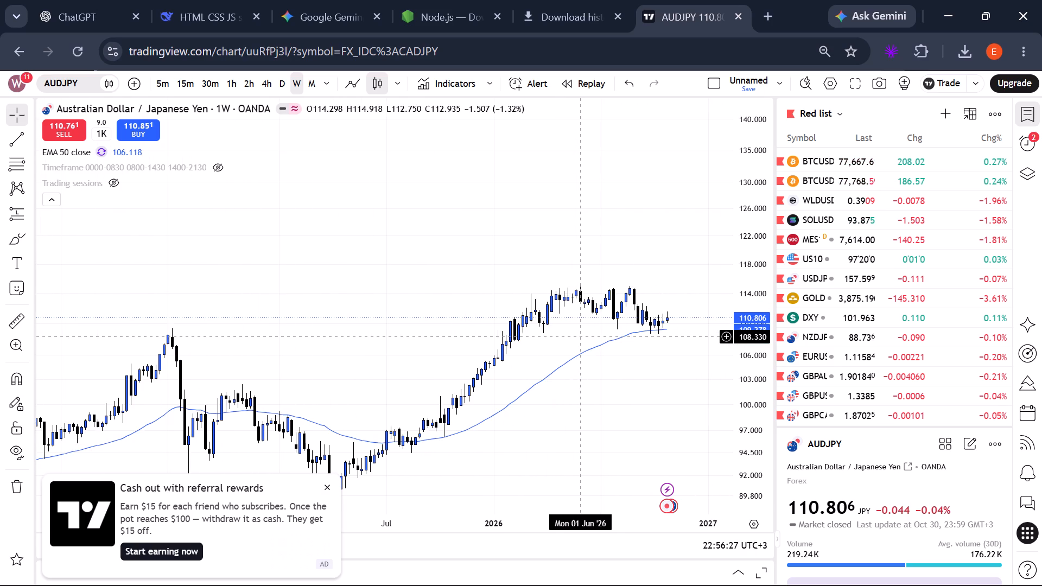
pyautogui.scroll(1, 580, 337)
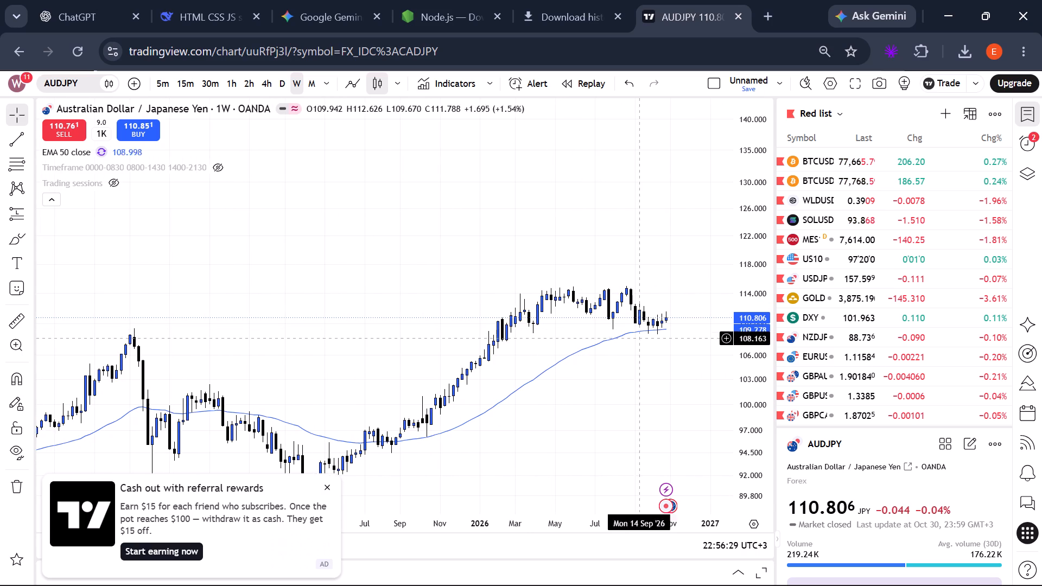
# Switch AUDJPY to the monthly timeframe and fit the price scale to its long-term range.
pyautogui.click(314, 87)
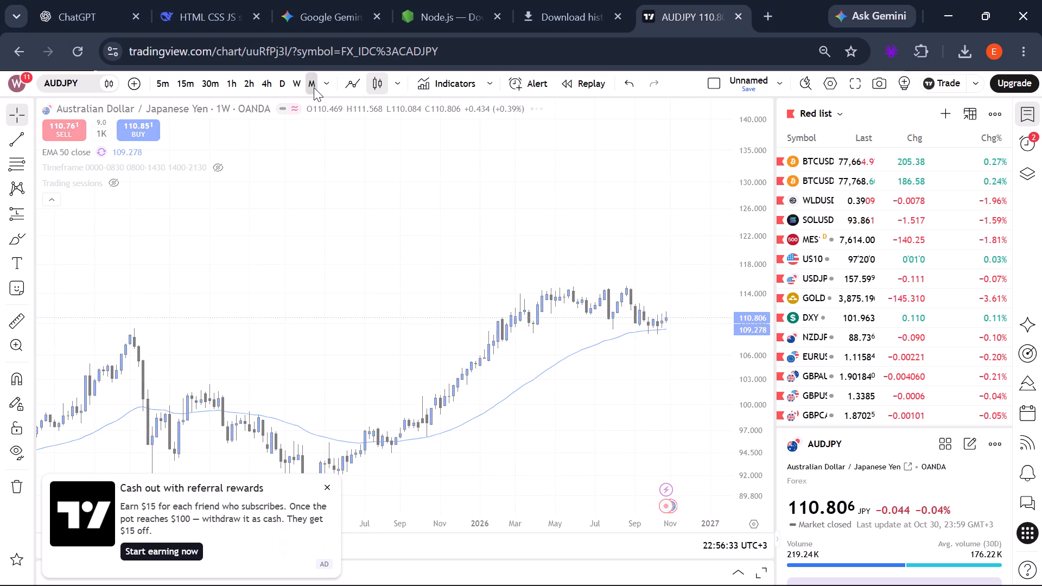
pyautogui.scroll(-2, 512, 342)
pyautogui.scroll(-5, 748, 393)
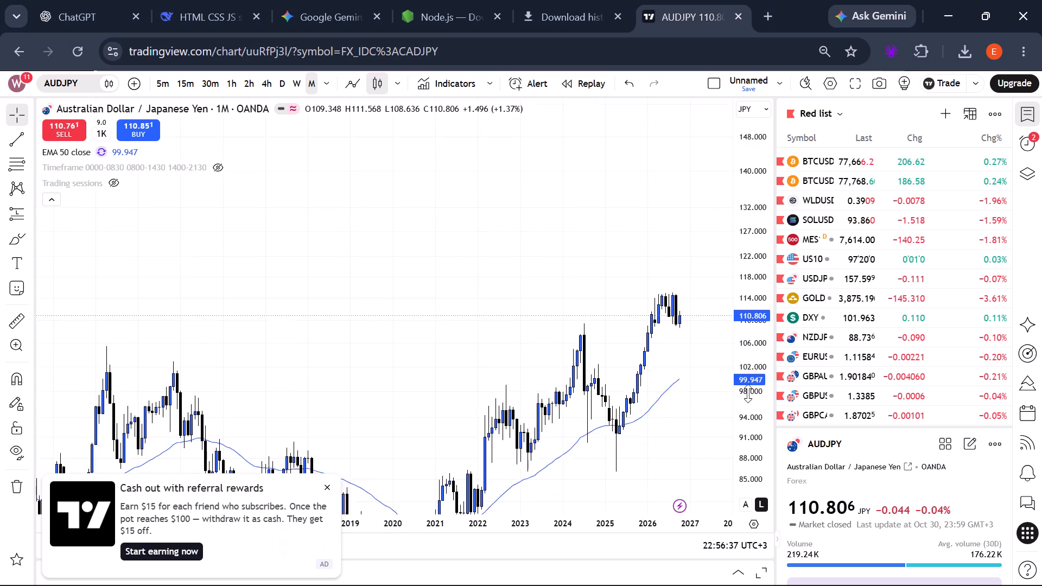
pyautogui.scroll(-2, 748, 393)
pyautogui.doubleClick(748, 393)
pyautogui.scroll(-2, 748, 393)
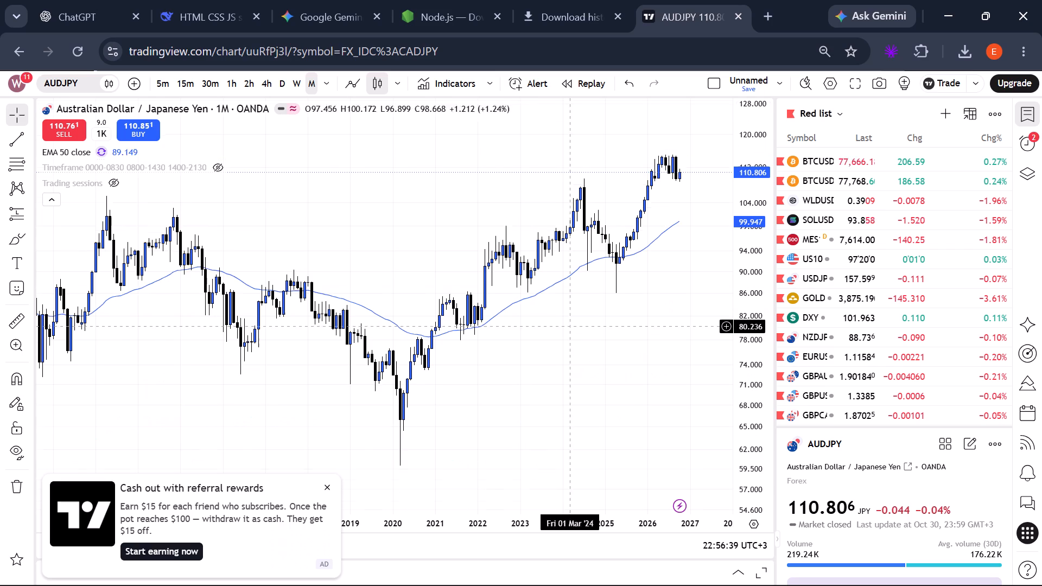
pyautogui.scroll(-3, 567, 326)
pyautogui.scroll(1, 567, 326)
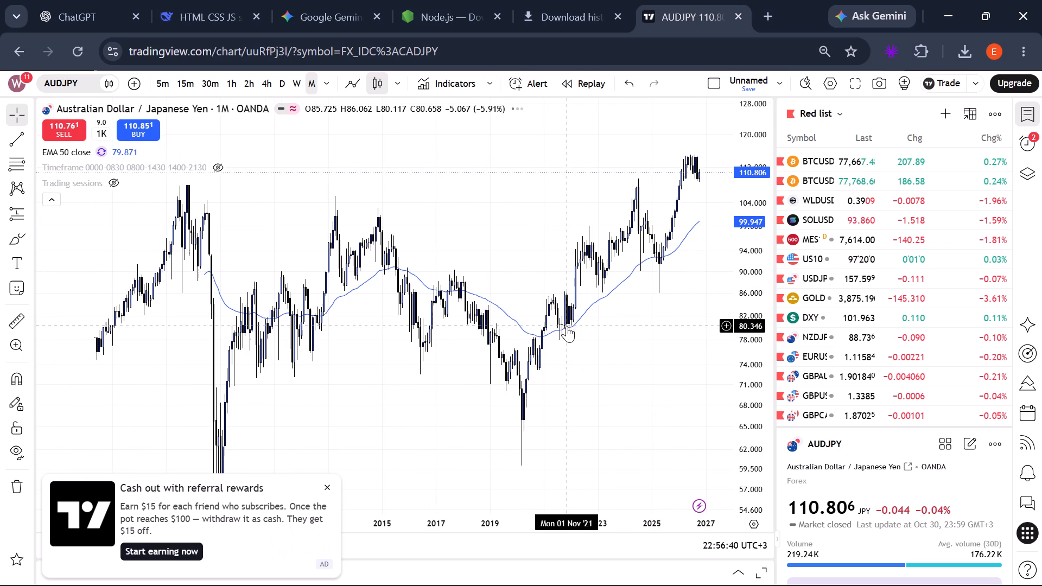
# Dismiss the referral rewards advertisement covering the chart.
pyautogui.click(327, 485)
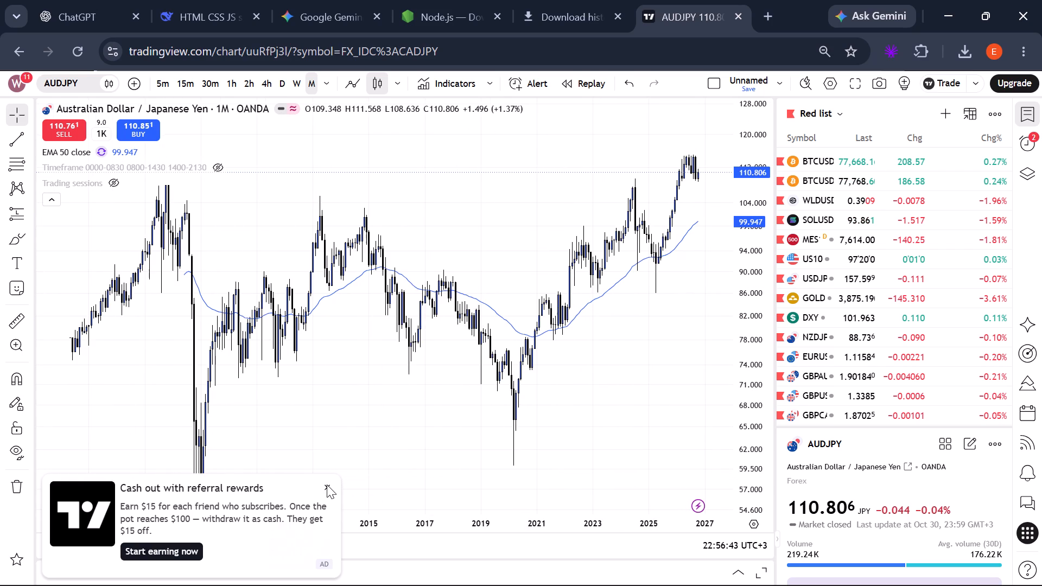
# Examine AUDJPY's monthly price action against the 50-period EMA, narrowing from the history since 2009 to the 2025–2026 candles.
pyautogui.scroll(2, 628, 462)
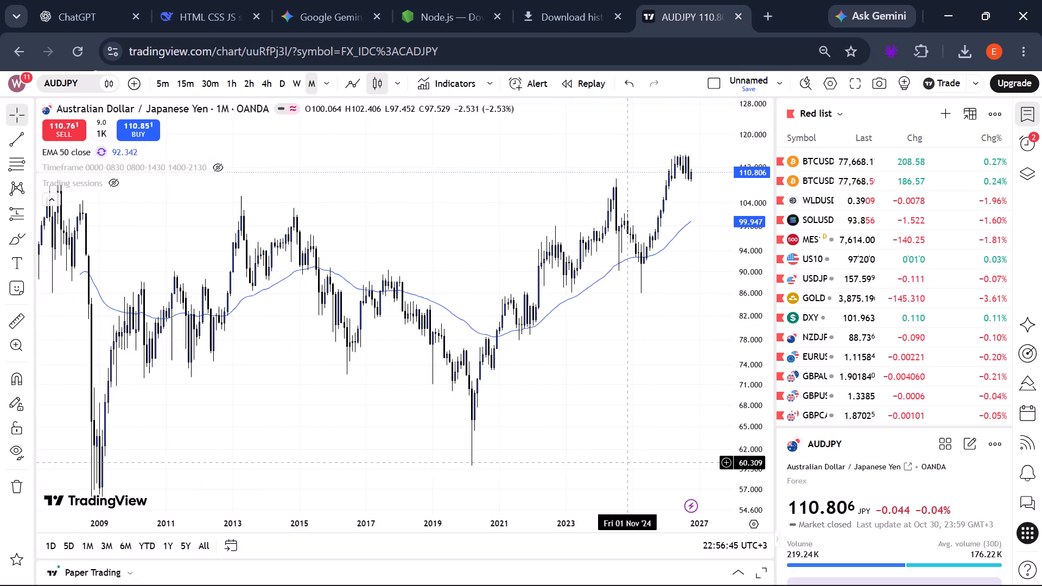
pyautogui.scroll(1, 628, 462)
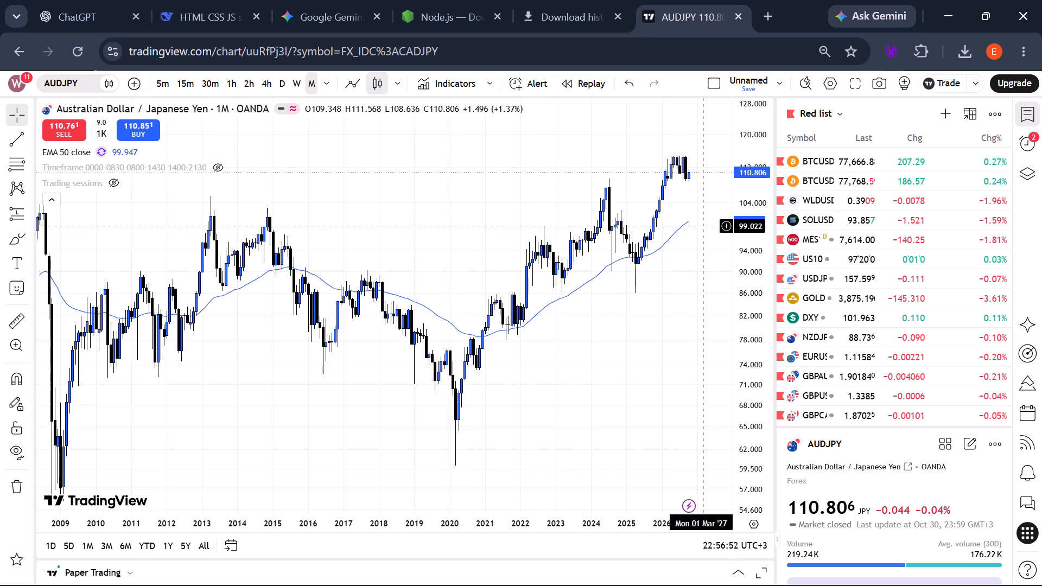
pyautogui.moveTo(691, 242); pyautogui.dragTo(581, 340)
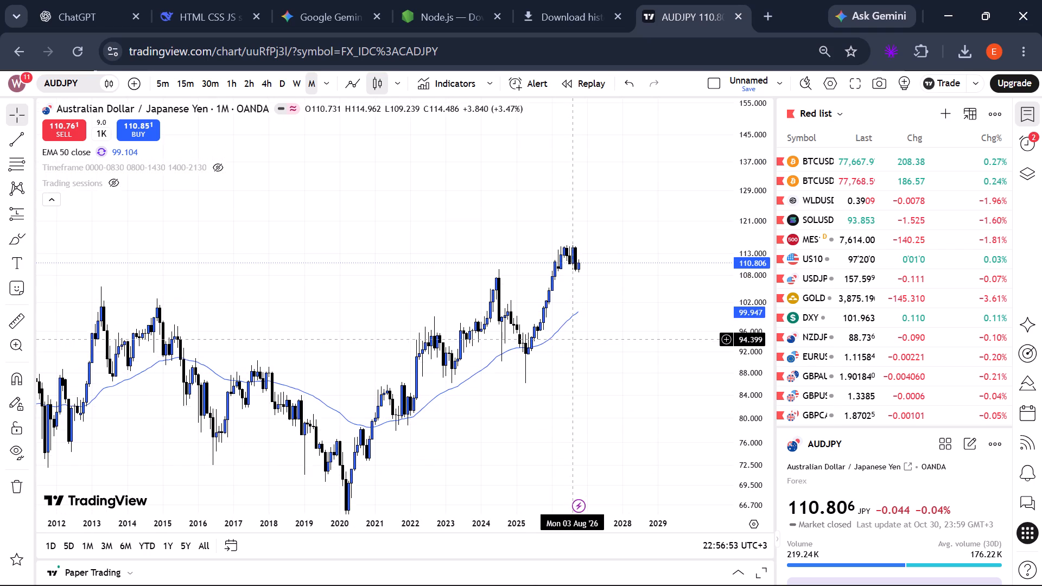
pyautogui.scroll(5, 581, 340)
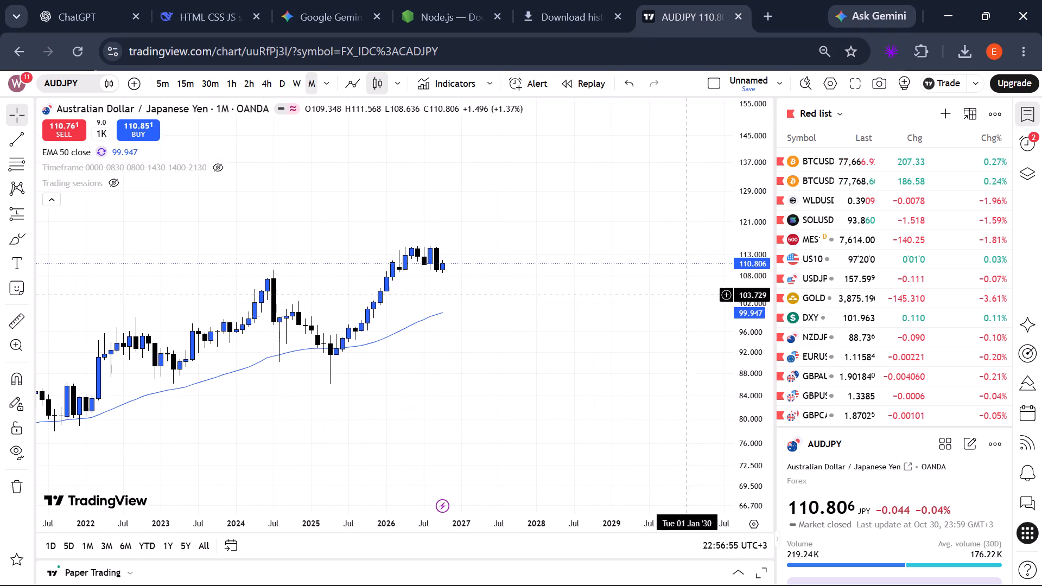
pyautogui.scroll(9, 747, 288)
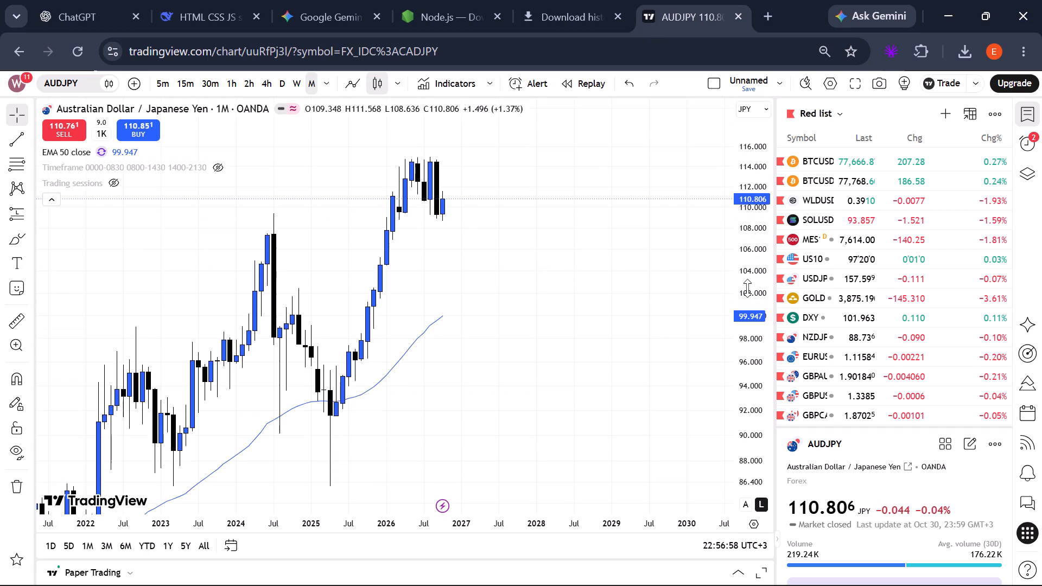
pyautogui.scroll(4, 543, 273)
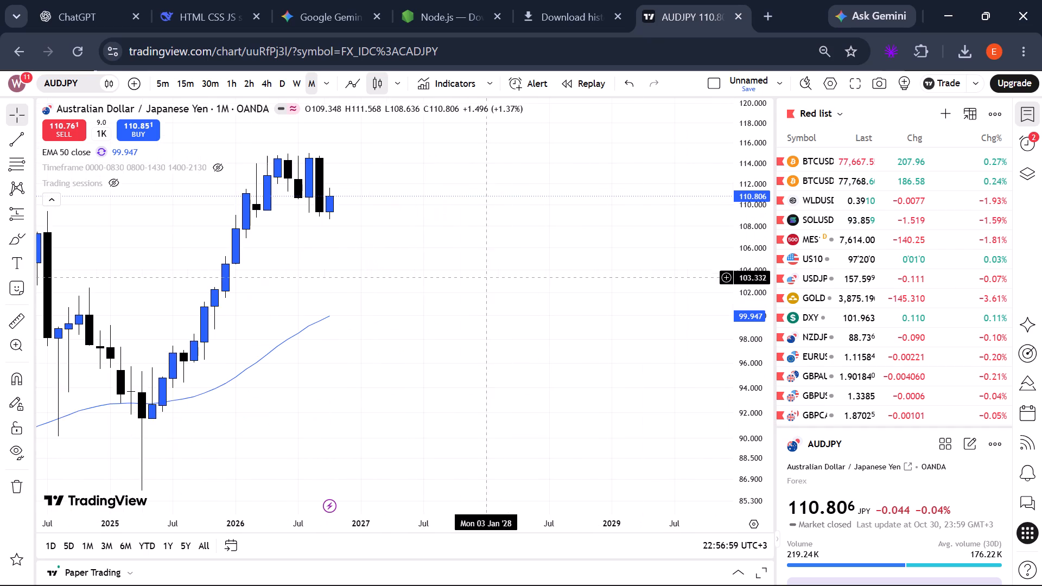
# Examine AUDJPY's wider monthly price history back to about 2005, compressing the price scale for the longer range.
pyautogui.scroll(-3, 422, 297)
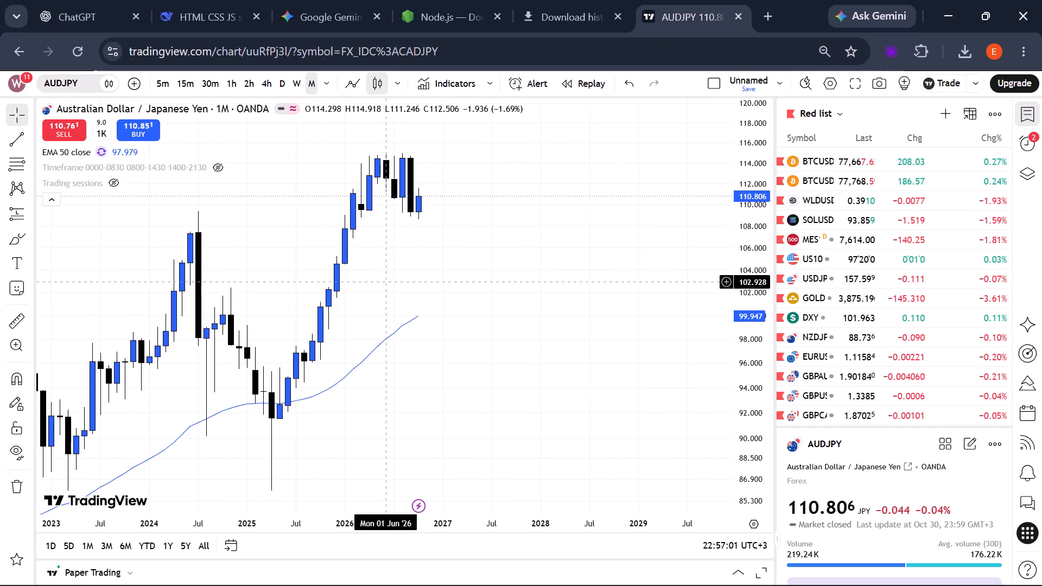
pyautogui.scroll(-2, 390, 282)
pyautogui.scroll(-4, 739, 294)
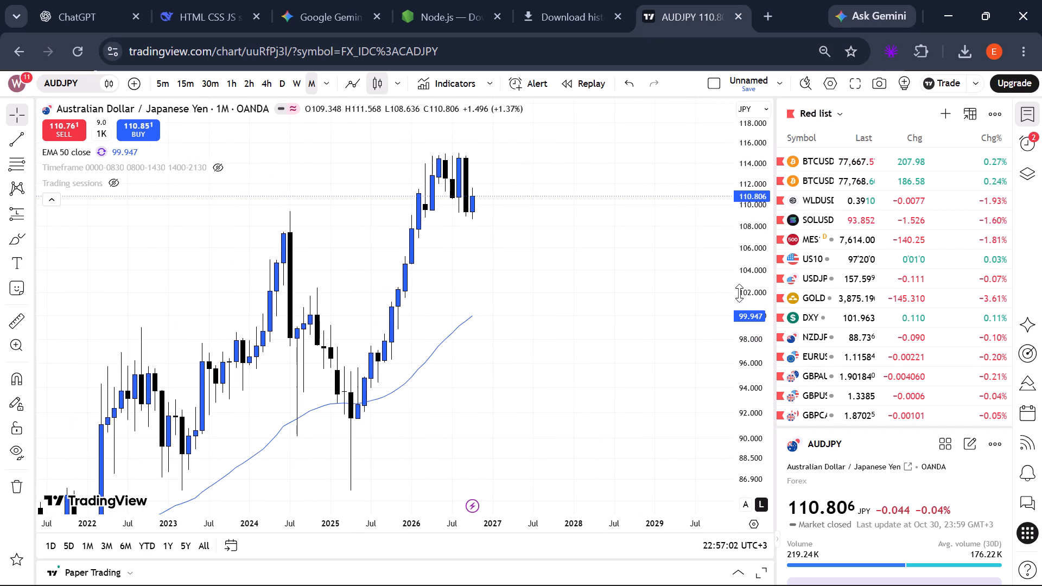
pyautogui.scroll(-3, 739, 294)
pyautogui.scroll(-5, 462, 305)
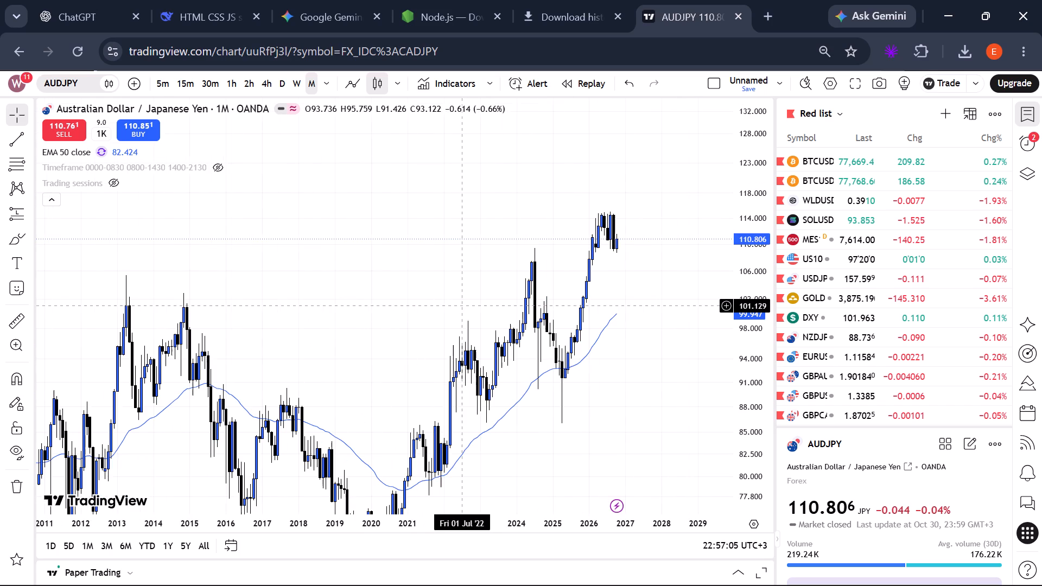
pyautogui.scroll(-5, 462, 305)
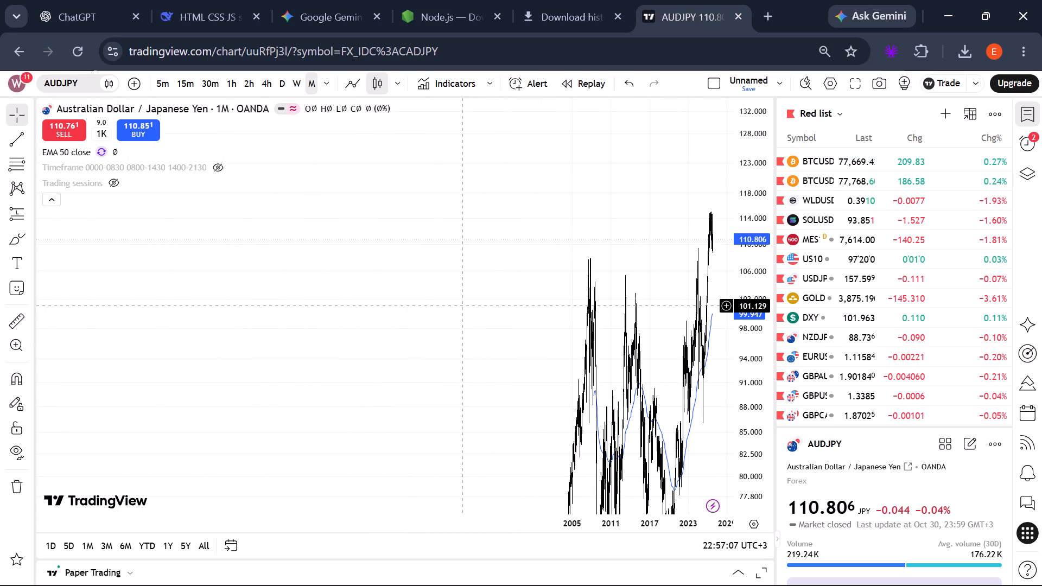
pyautogui.scroll(-1, 462, 305)
pyautogui.scroll(10, 462, 305)
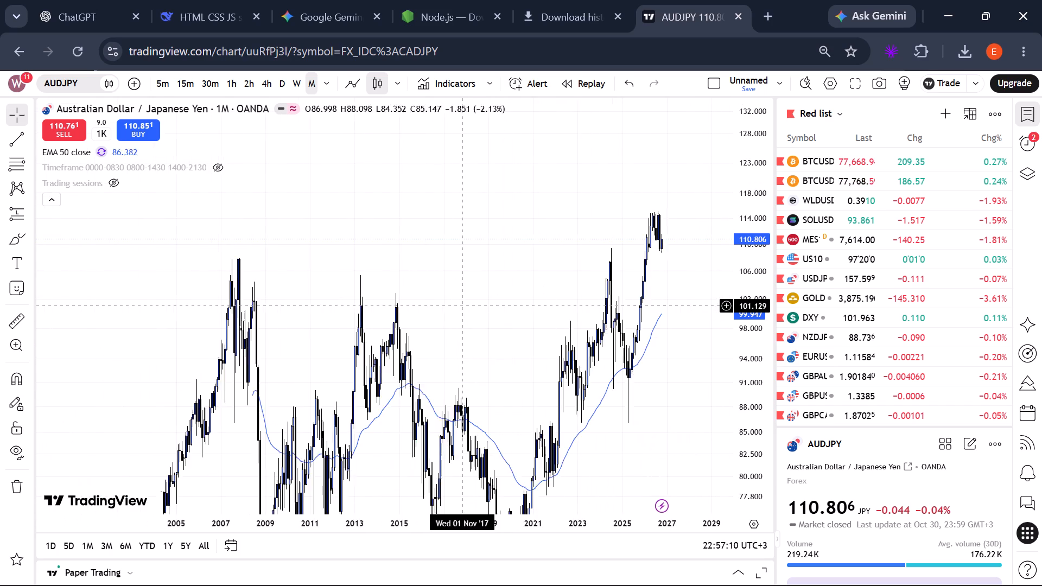
# Examine AUDJPY's monthly swings against the 50-period EMA, from about 2017 to late 2026.
pyautogui.scroll(3, 462, 305)
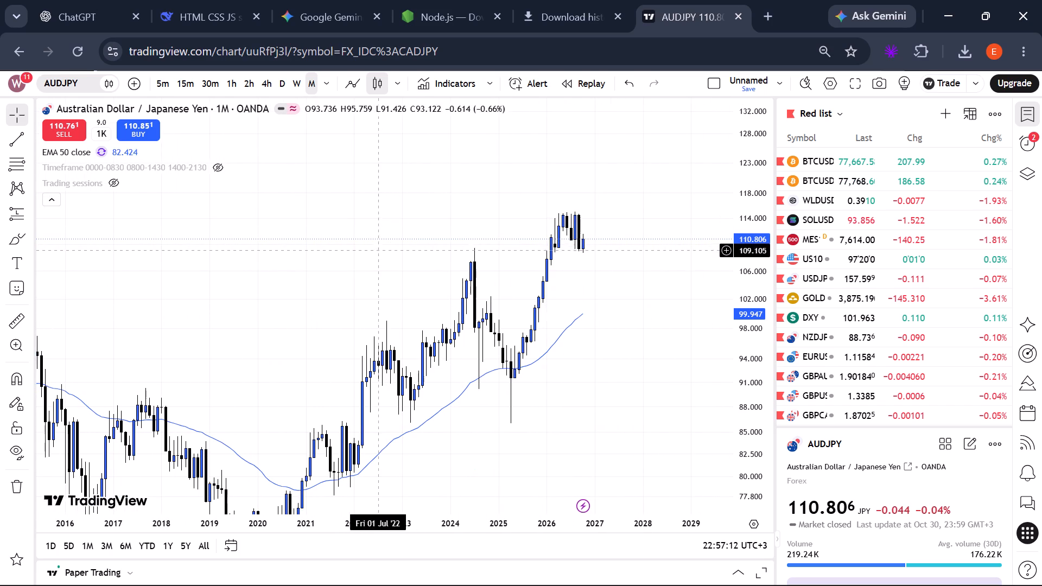
pyautogui.scroll(1, 375, 254)
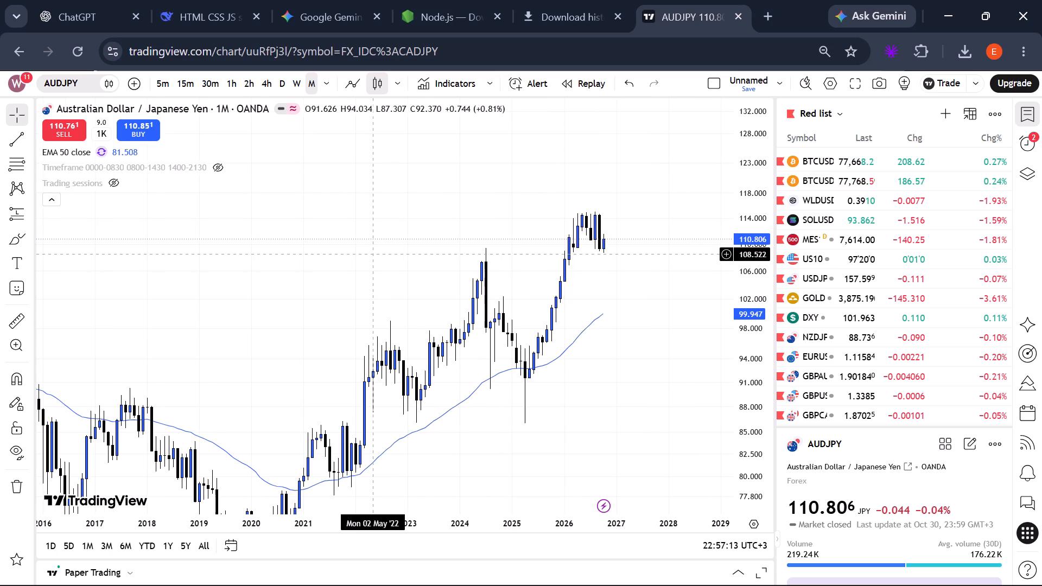
pyautogui.scroll(-4, 375, 254)
pyautogui.scroll(3, 375, 254)
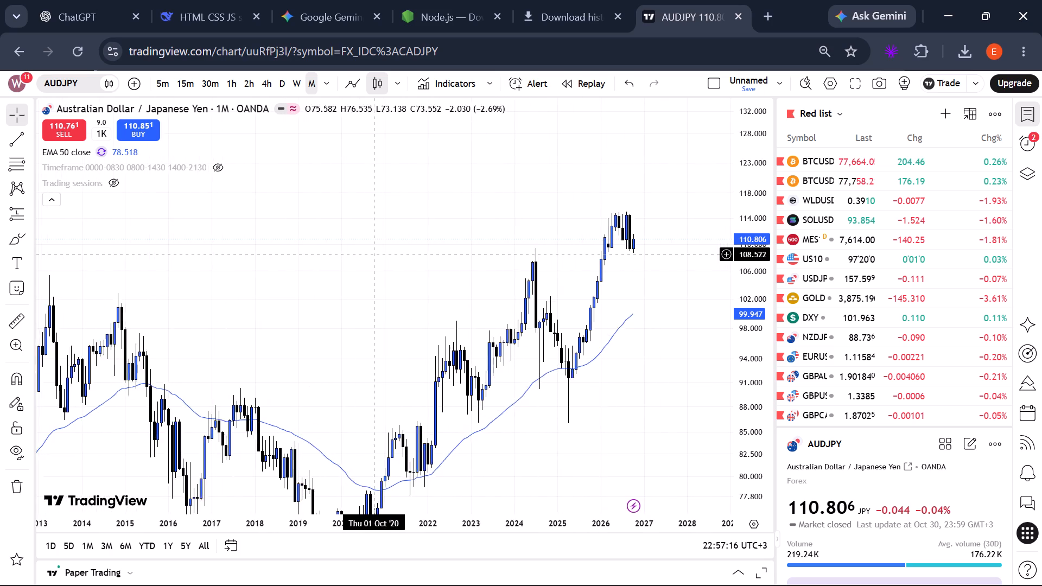
pyautogui.scroll(1, 375, 254)
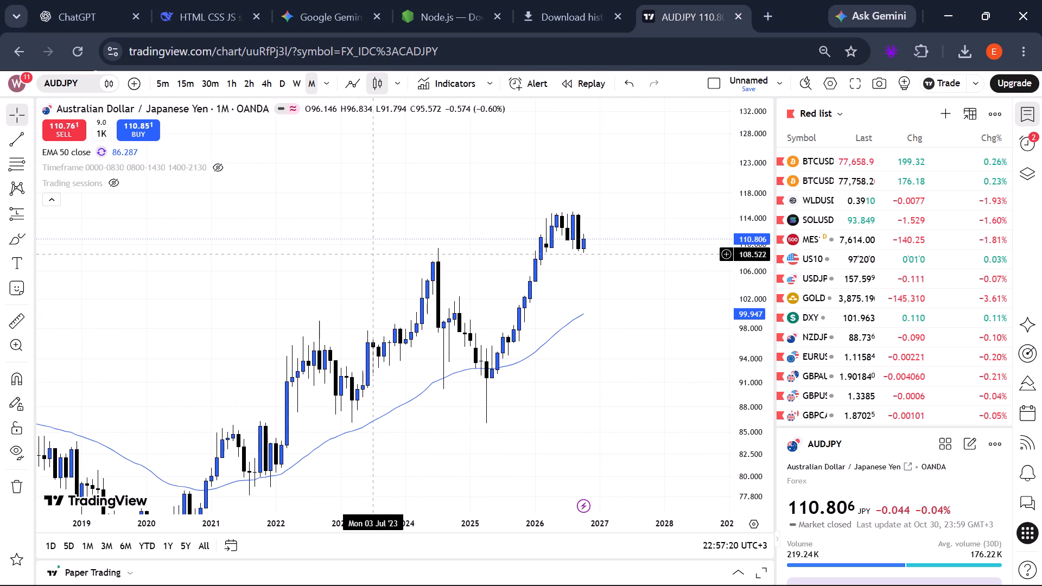
pyautogui.scroll(-2, 375, 254)
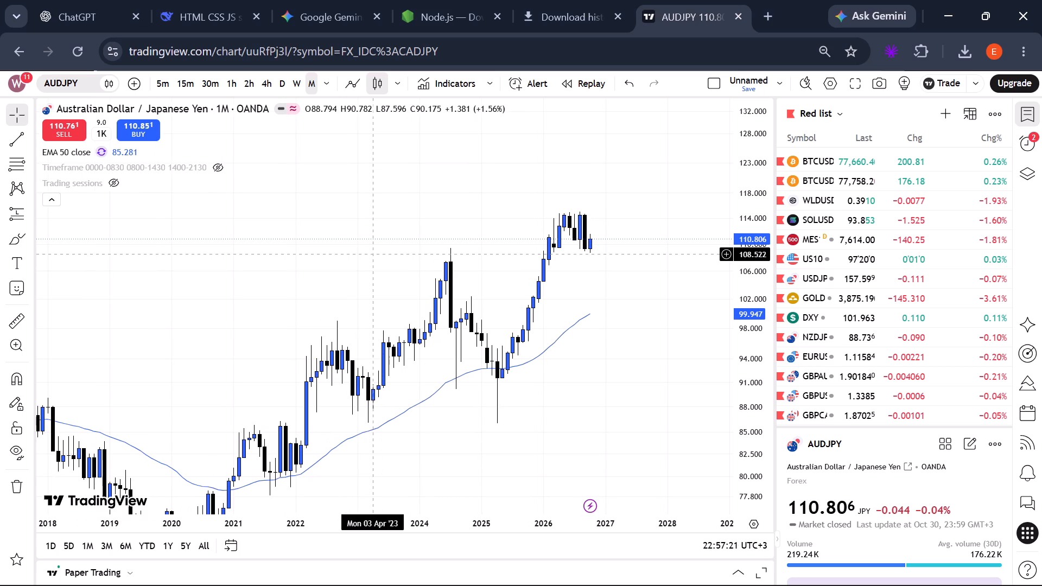
pyautogui.scroll(-1, 375, 254)
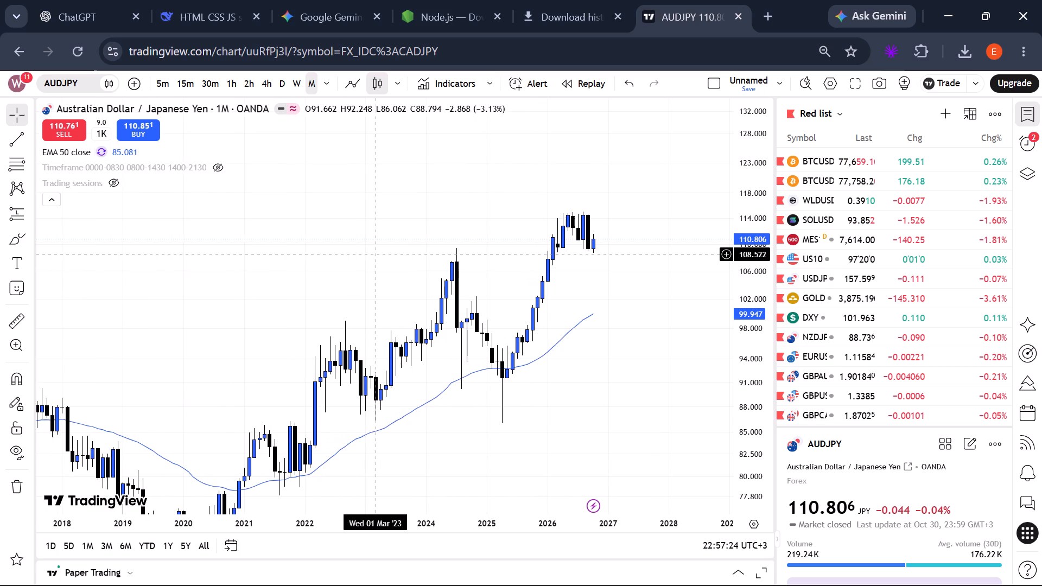
pyautogui.scroll(-1, 375, 254)
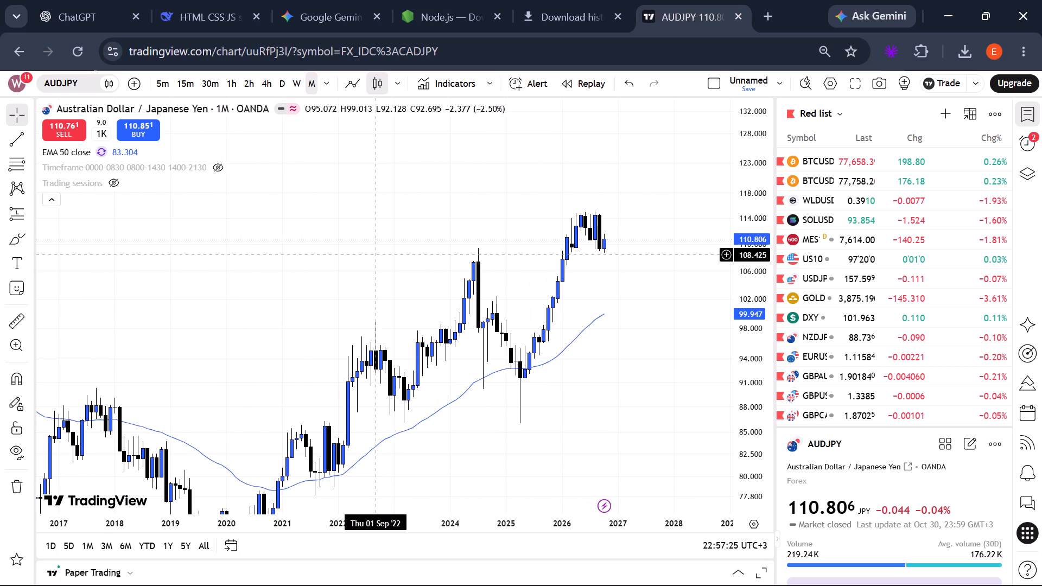
# Examine AUDJPY's monthly candles against the 50-period EMA, narrowing to the rise from 2021 to late 2026.
pyautogui.scroll(-2, 375, 254)
pyautogui.scroll(1, 375, 254)
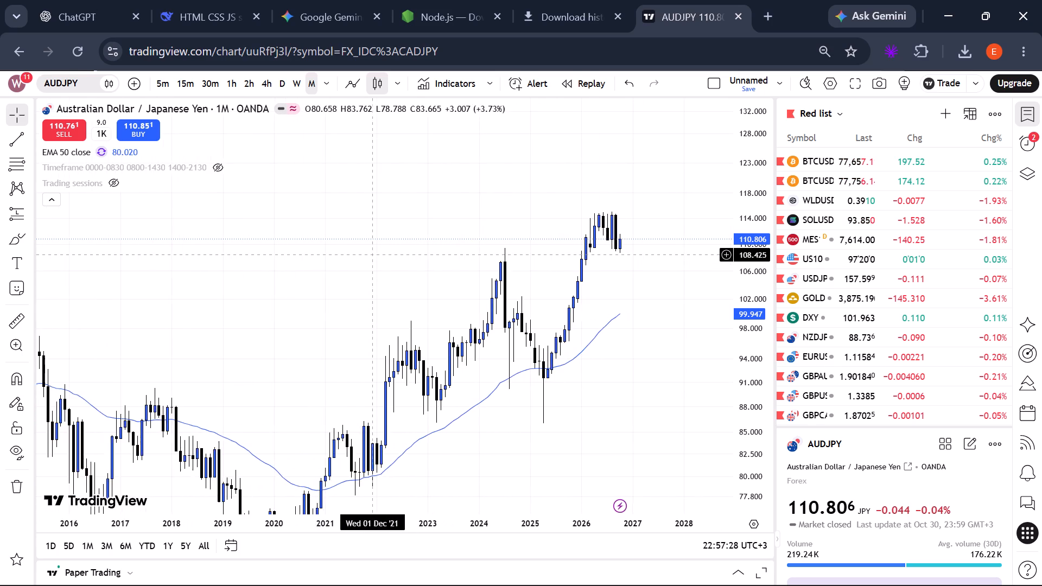
pyautogui.scroll(4, 375, 254)
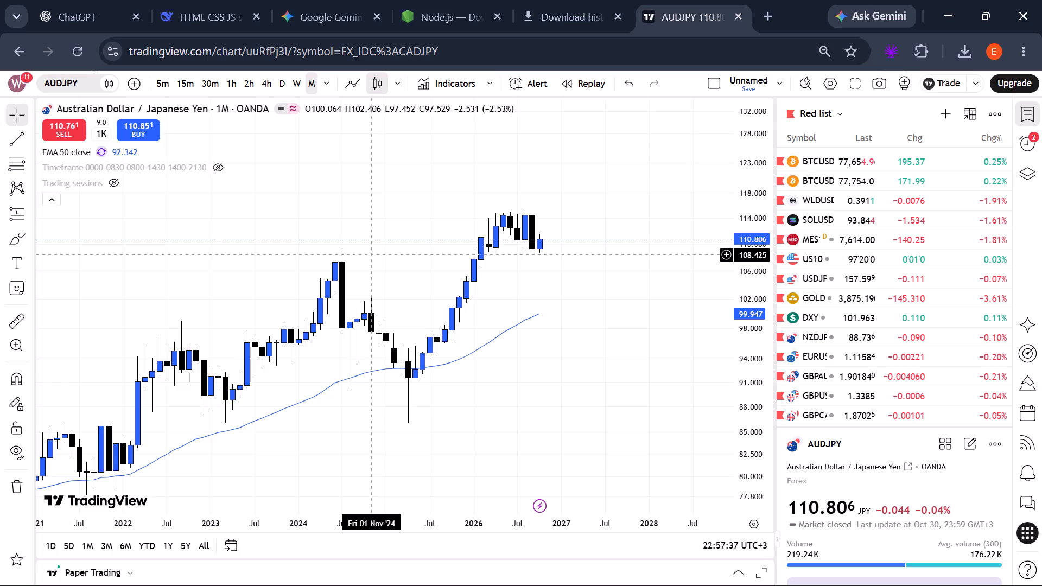
# Examine AUDJPY on the weekly timeframe against the 50-period EMA, from mid-2023 to late 2026.
pyautogui.click(295, 77)
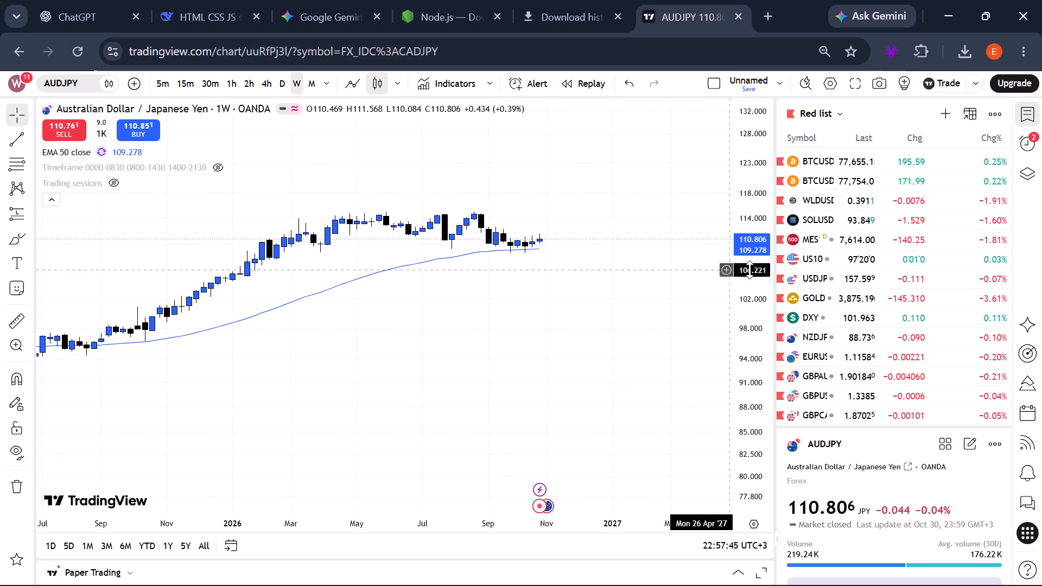
pyautogui.scroll(7, 757, 267)
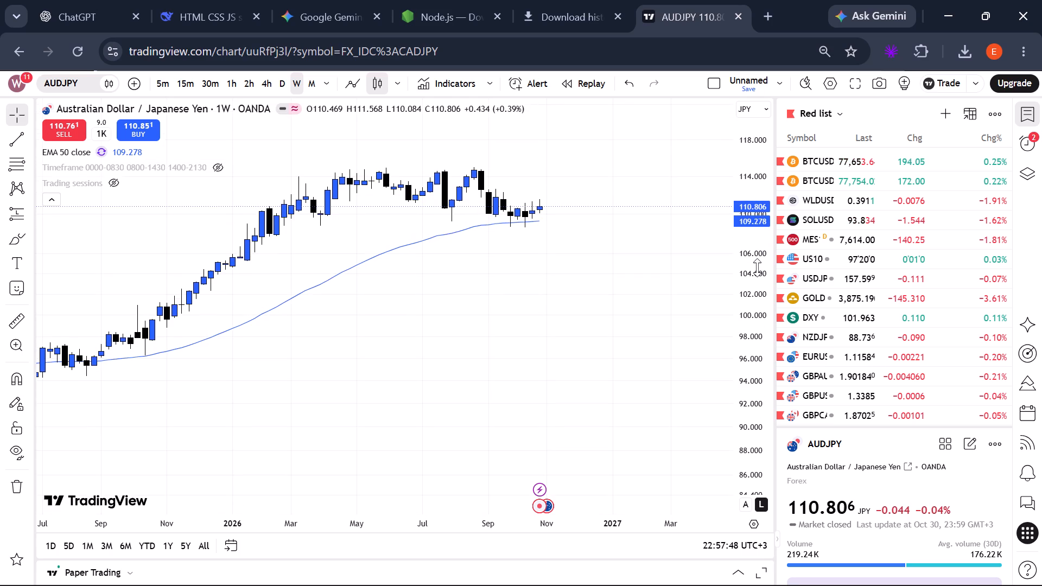
pyautogui.scroll(2, 757, 267)
pyautogui.scroll(-4, 519, 288)
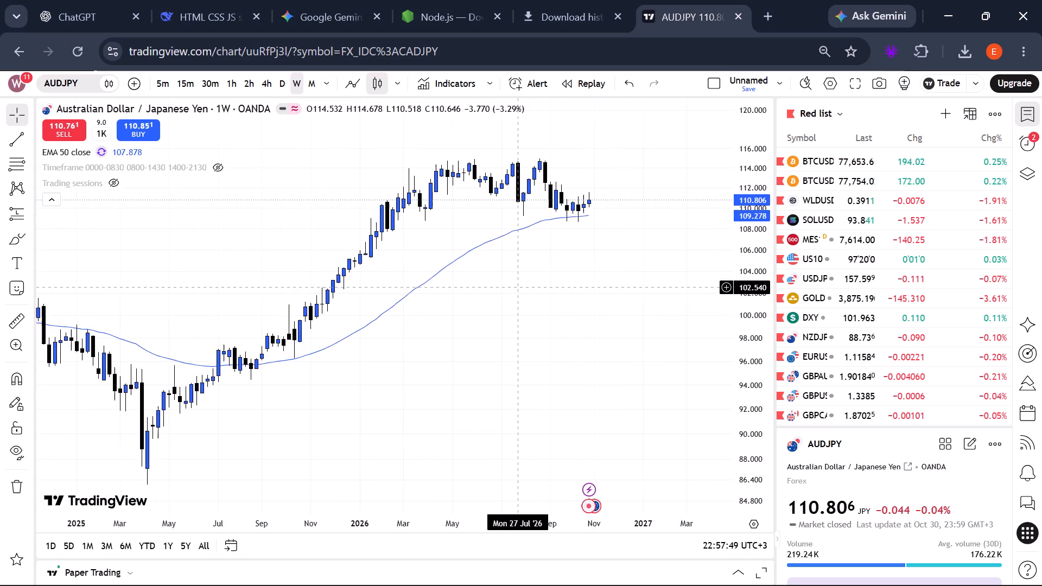
pyautogui.scroll(-1, 519, 288)
pyautogui.scroll(1, 519, 288)
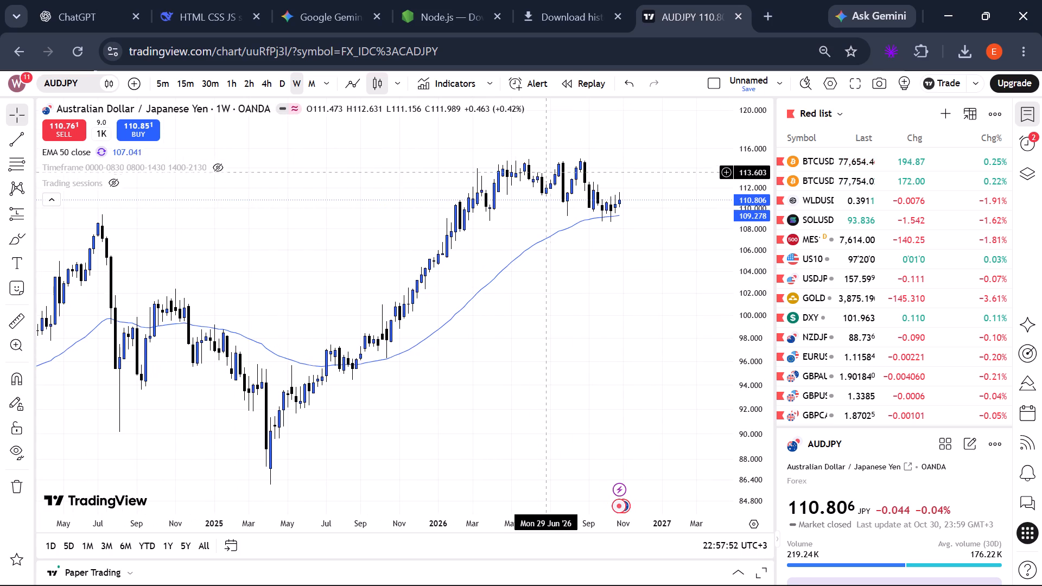
pyautogui.scroll(1, 614, 219)
pyautogui.click(614, 219)
pyautogui.scroll(-1, 614, 219)
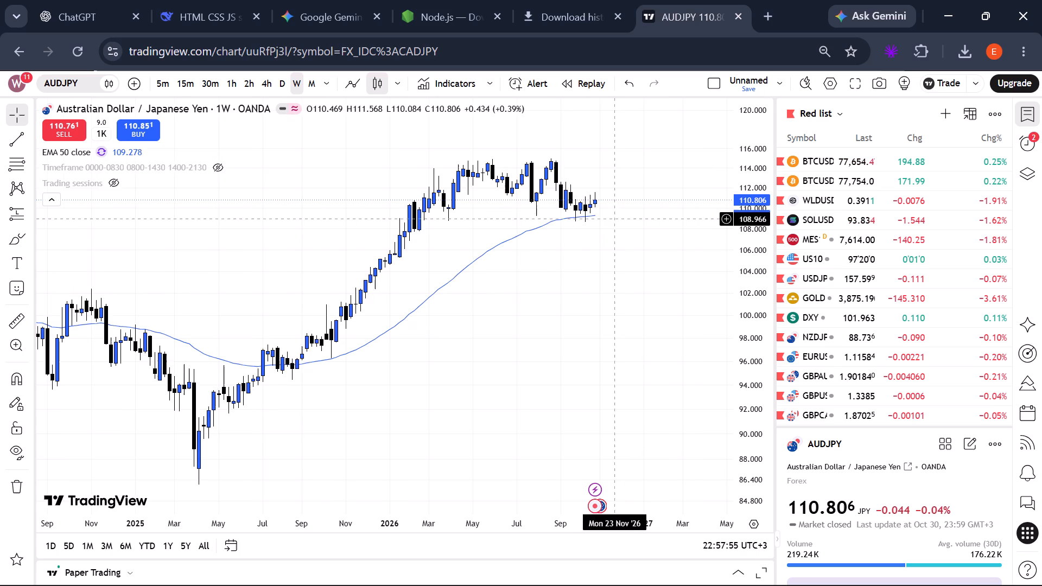
pyautogui.scroll(-3, 614, 219)
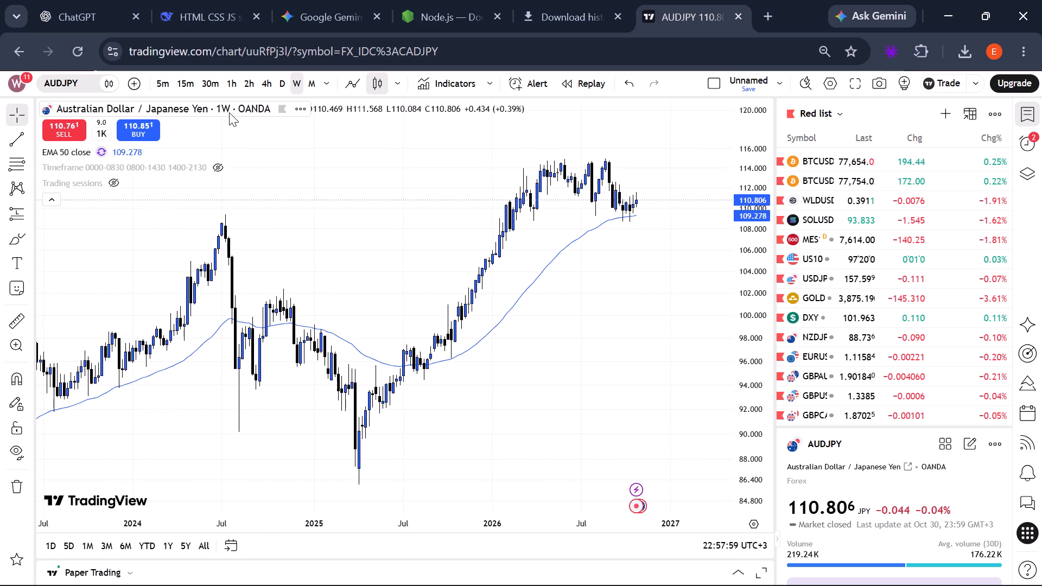
# Change the chart symbol to AUDCAD.
pyautogui.click(85, 85)
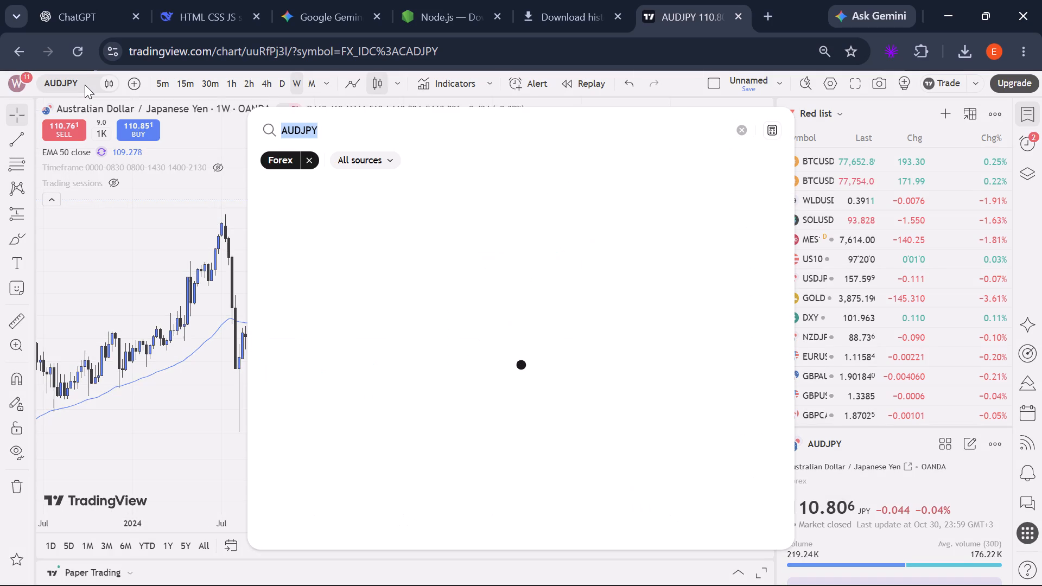
pyautogui.click(85, 85)
pyautogui.click(85, 85)
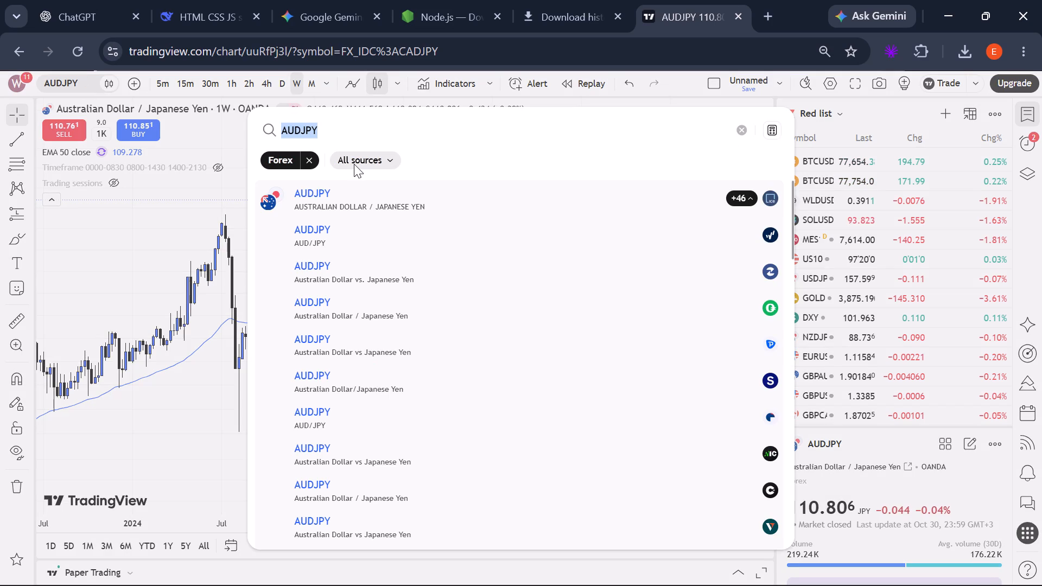
pyautogui.press('BackSpace')
pyautogui.write('AUDCAD')
pyautogui.press('Return')
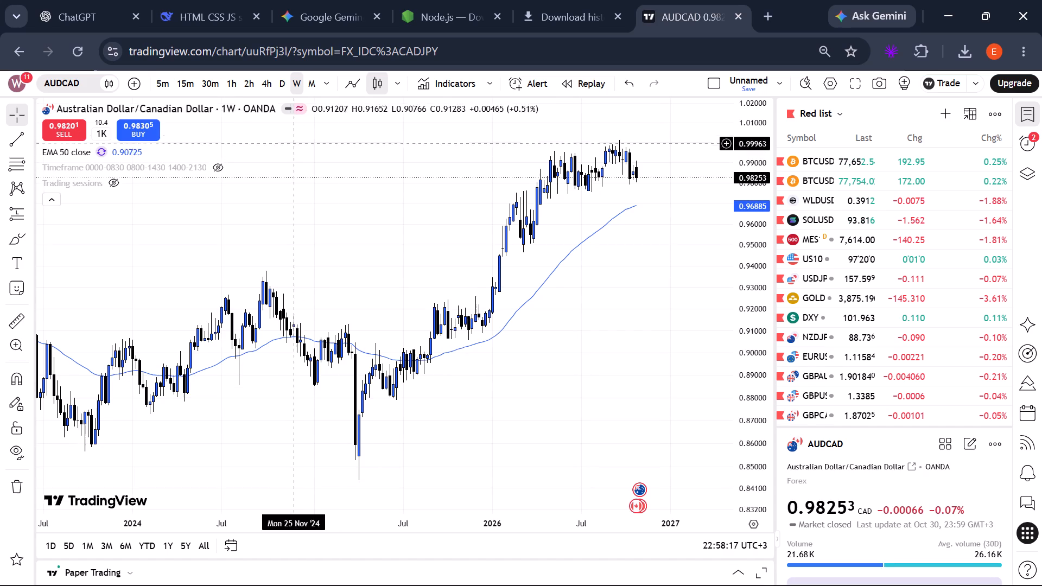
# Set the AUDCAD chart to the monthly timeframe and compress the price scale to fit the history since about 2009.
pyautogui.click(308, 88)
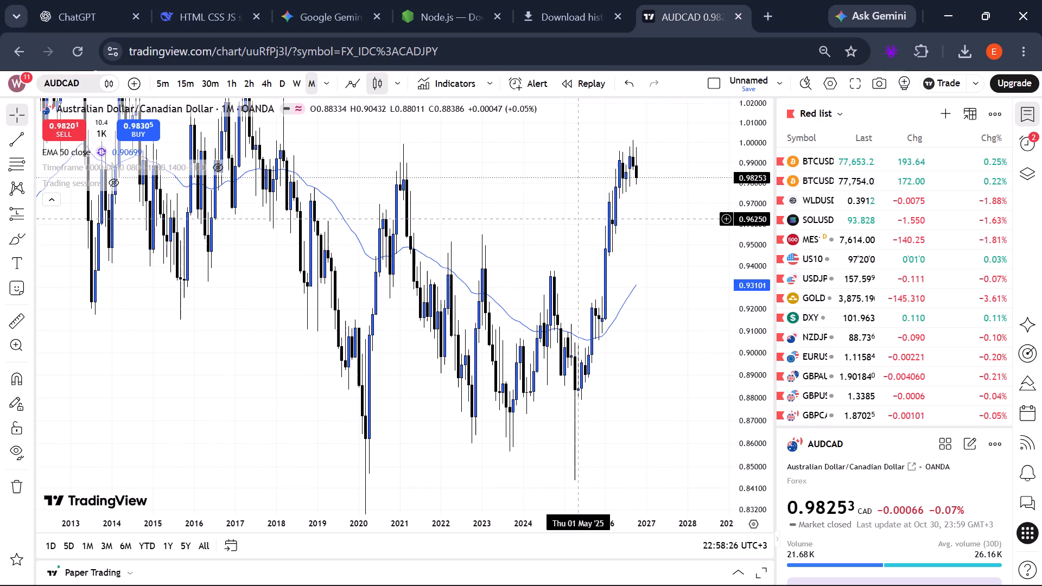
pyautogui.scroll(-1, 580, 219)
pyautogui.scroll(-5, 744, 272)
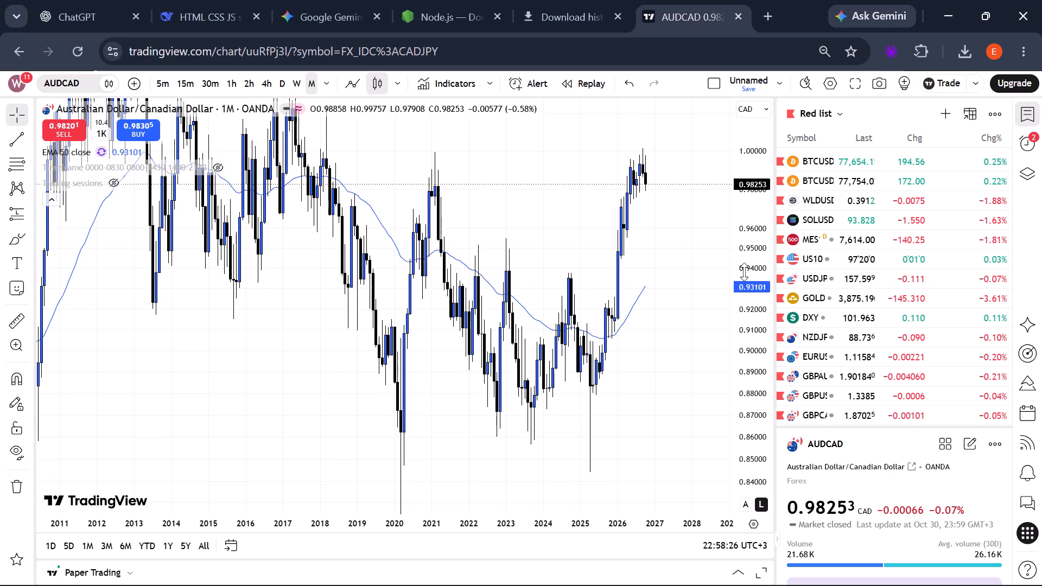
pyautogui.scroll(-6, 744, 272)
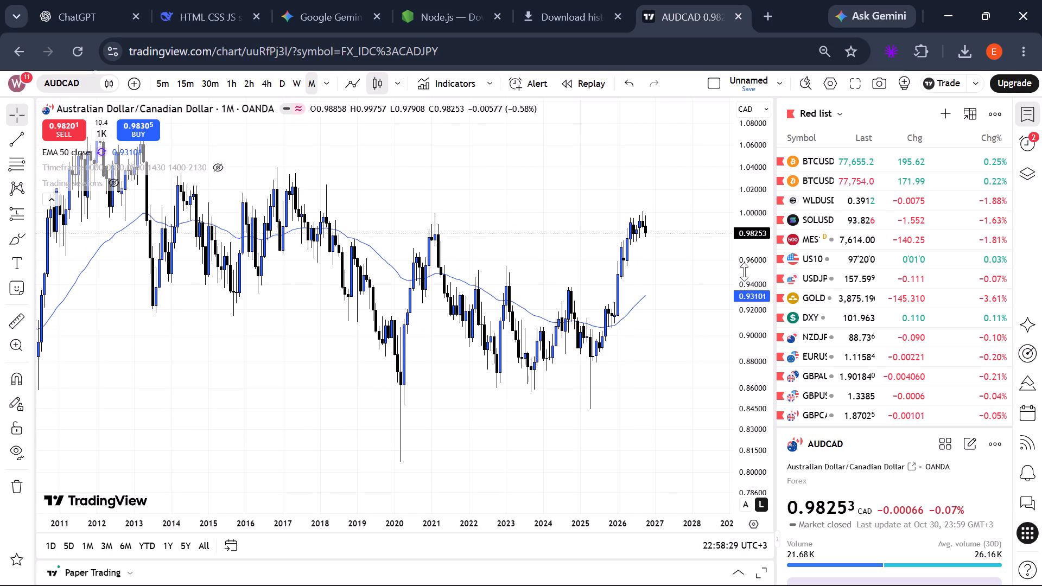
pyautogui.scroll(-1, 598, 226)
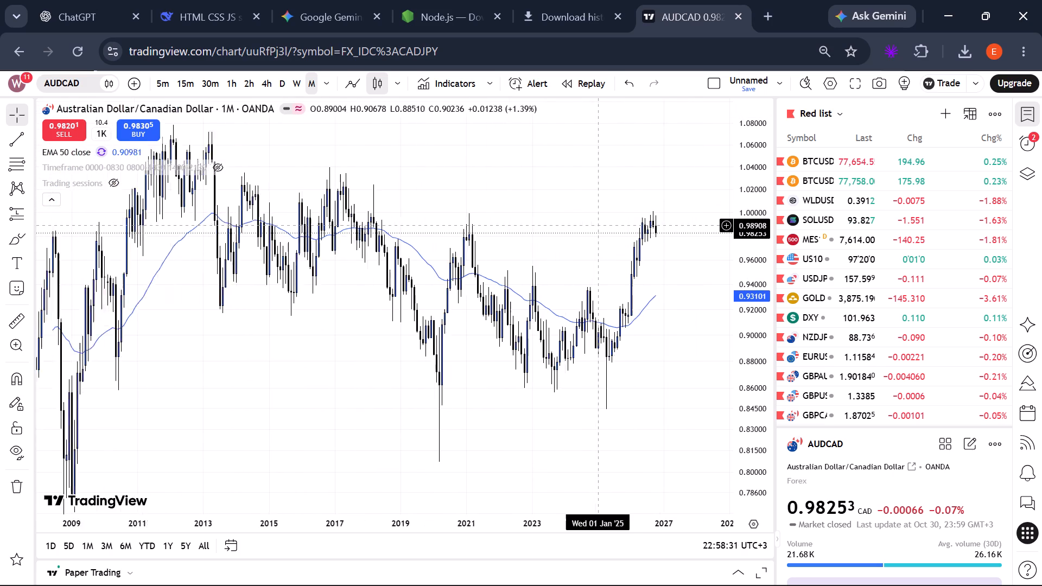
pyautogui.scroll(-1, 598, 226)
# Examine AUDCAD's monthly price history around the 0.989 level, going back to the earliest candles before 2005.
pyautogui.scroll(2, 598, 226)
pyautogui.hscroll(-1, 598, 226)
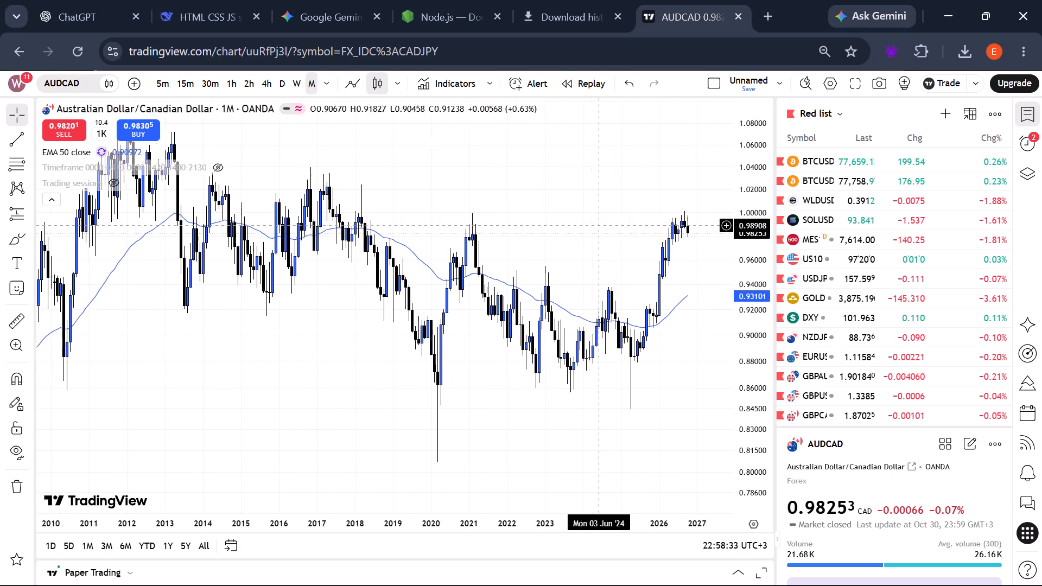
pyautogui.hscroll(-1, 598, 226)
pyautogui.hscroll(1, 598, 226)
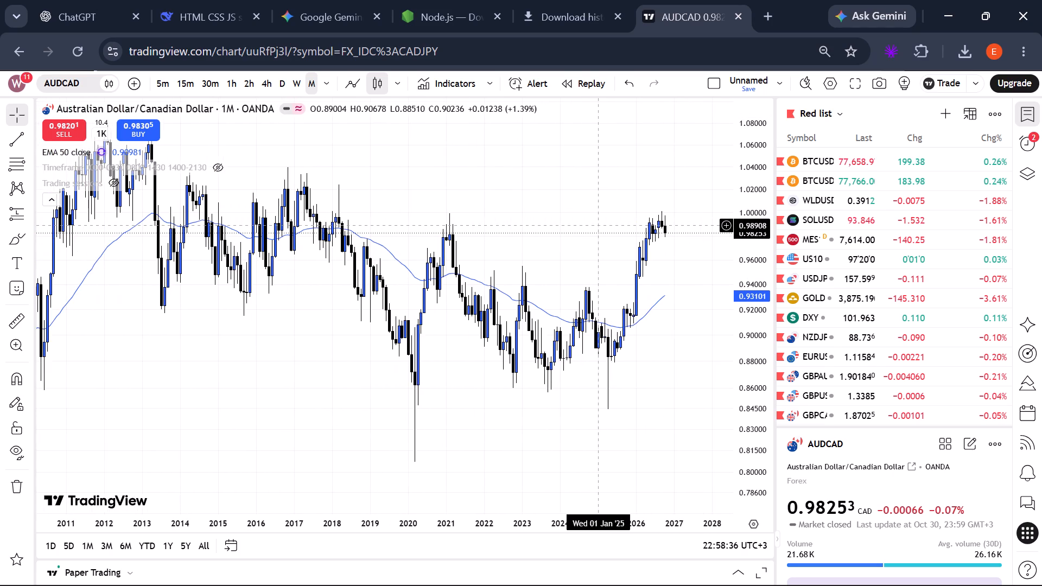
pyautogui.hscroll(2, 598, 226)
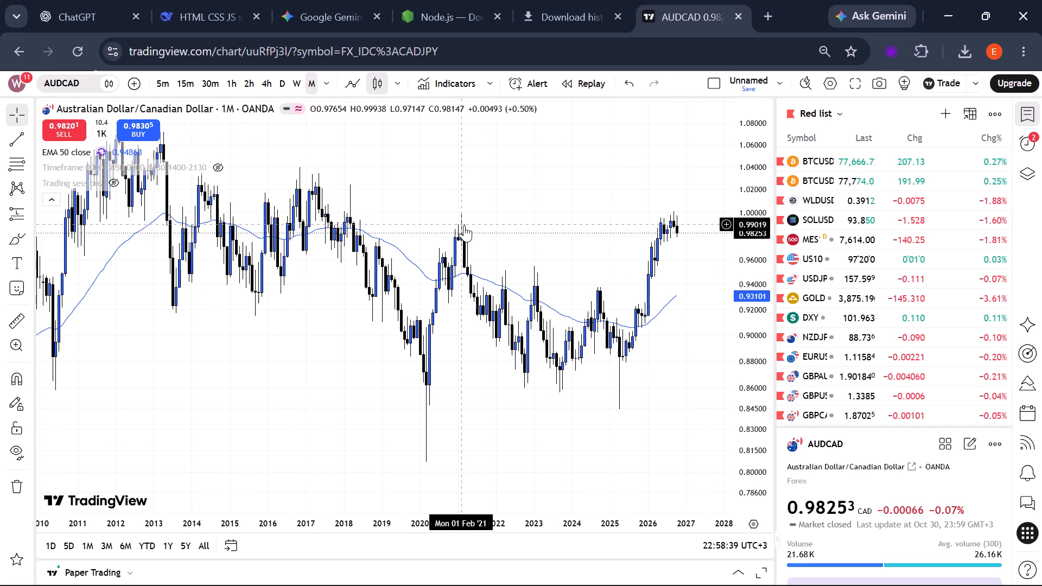
pyautogui.hscroll(2, 465, 225)
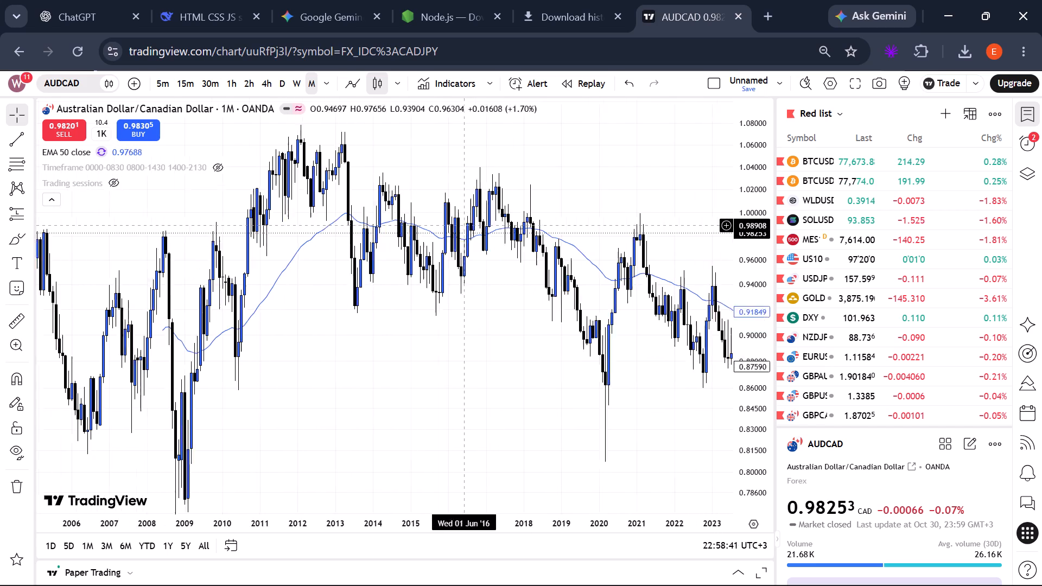
pyautogui.hscroll(1, 465, 225)
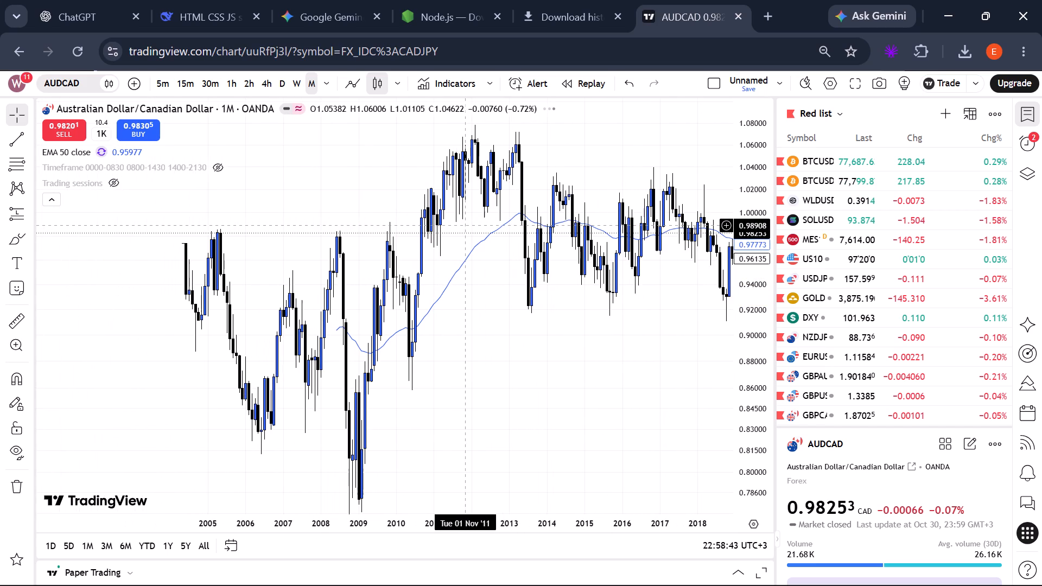
# Examine AUDCAD's monthly reactions around the 0.99 level from 2005 forward, comparing the 2021 high with the 2026 candles.
pyautogui.hscroll(-2, 465, 225)
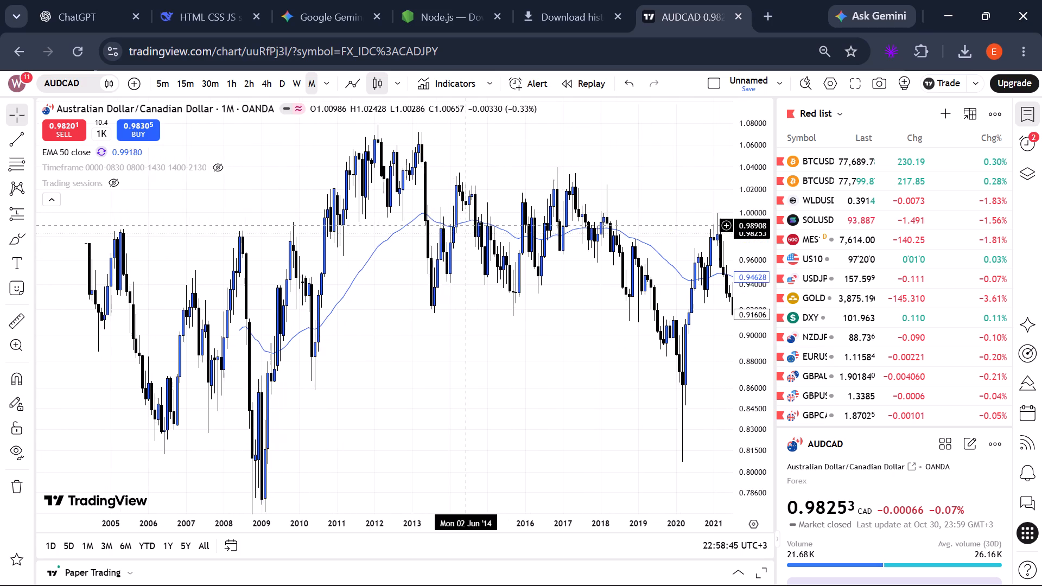
pyautogui.hscroll(-2, 465, 225)
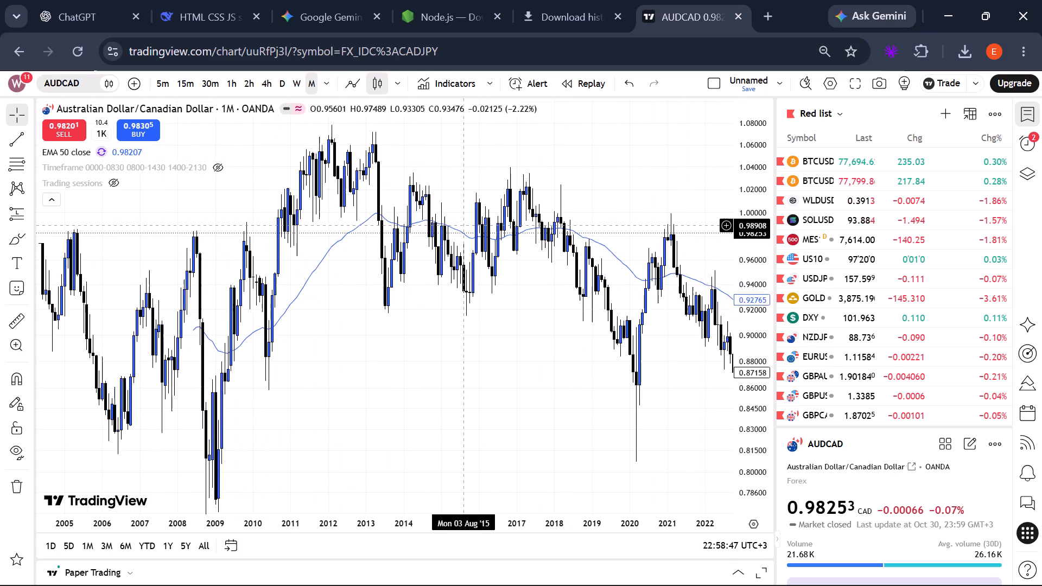
pyautogui.hscroll(-4, 465, 225)
pyautogui.hscroll(1, 465, 225)
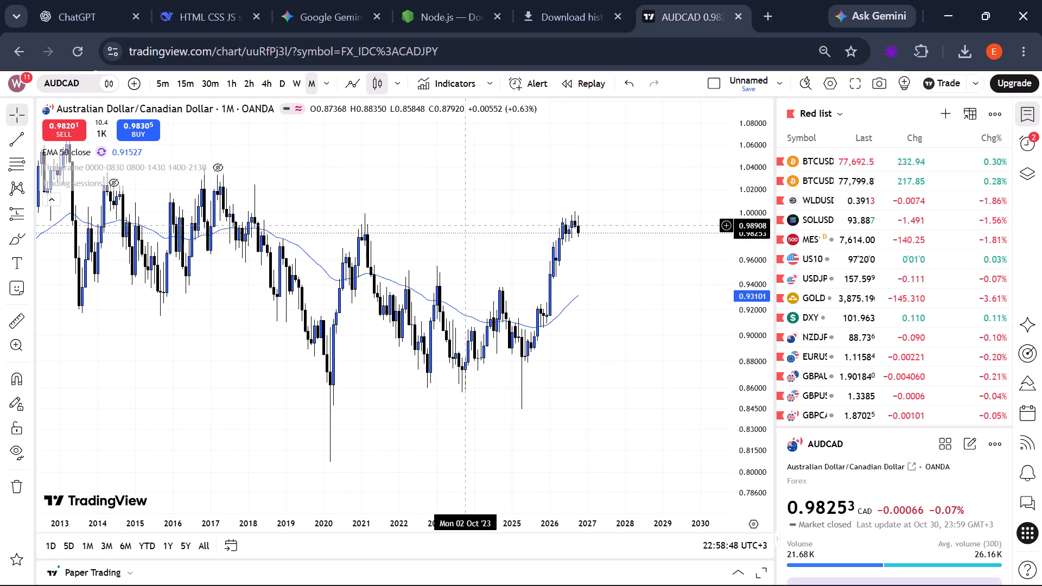
pyautogui.hscroll(3, 465, 225)
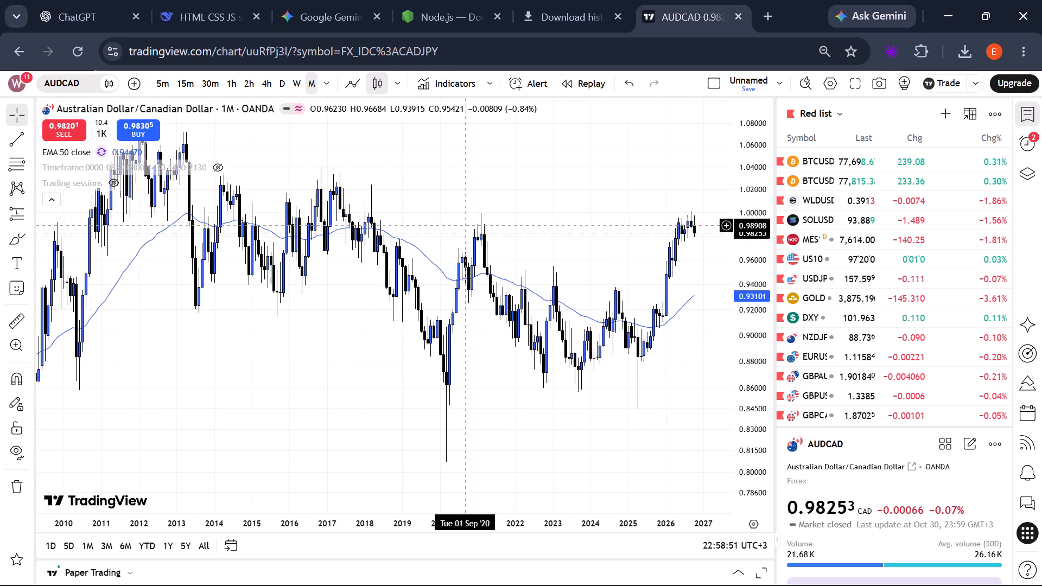
pyautogui.hscroll(-1, 465, 225)
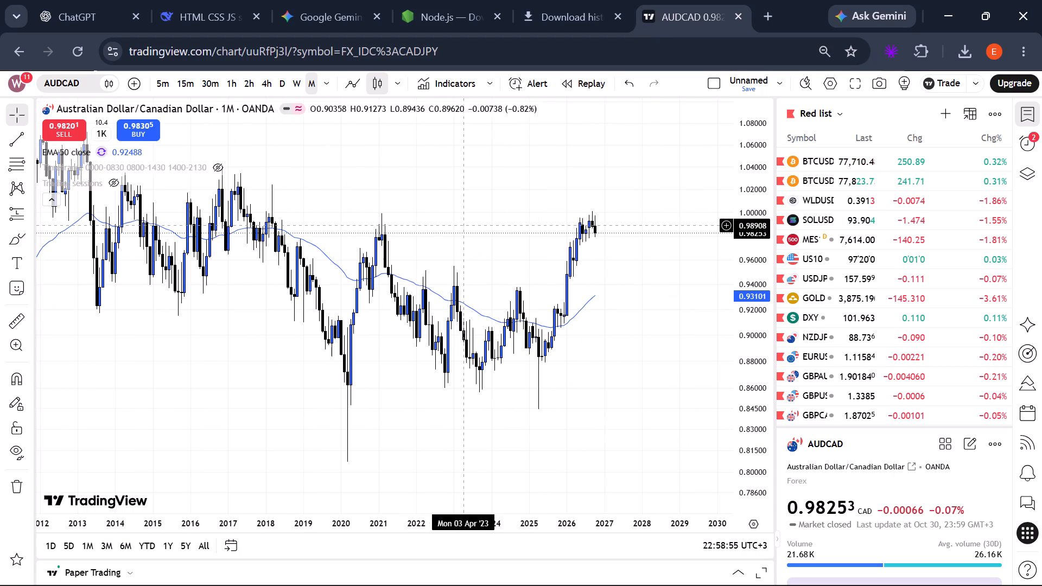
pyautogui.hscroll(1, 465, 225)
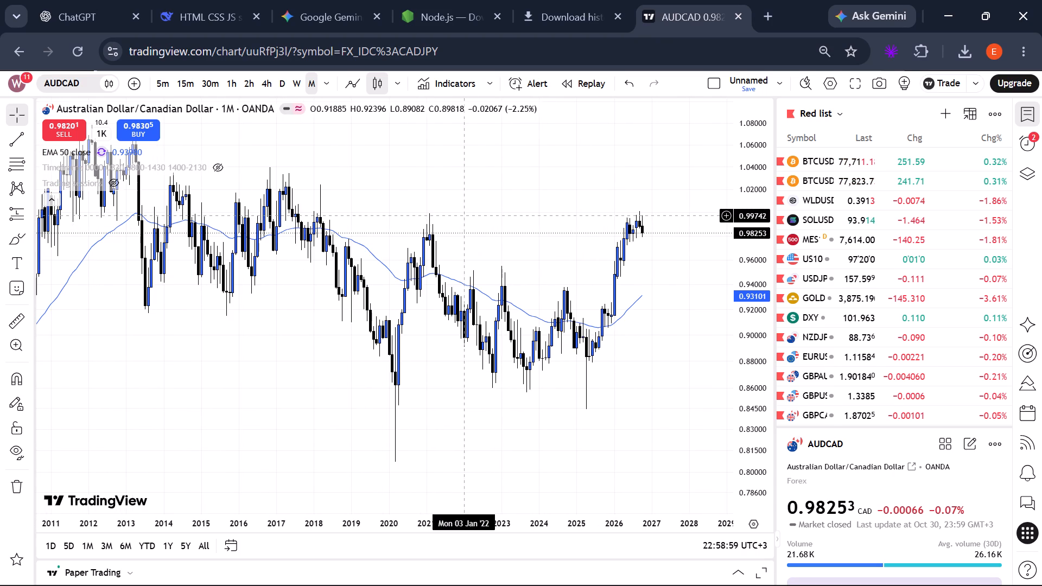
pyautogui.hscroll(1, 465, 215)
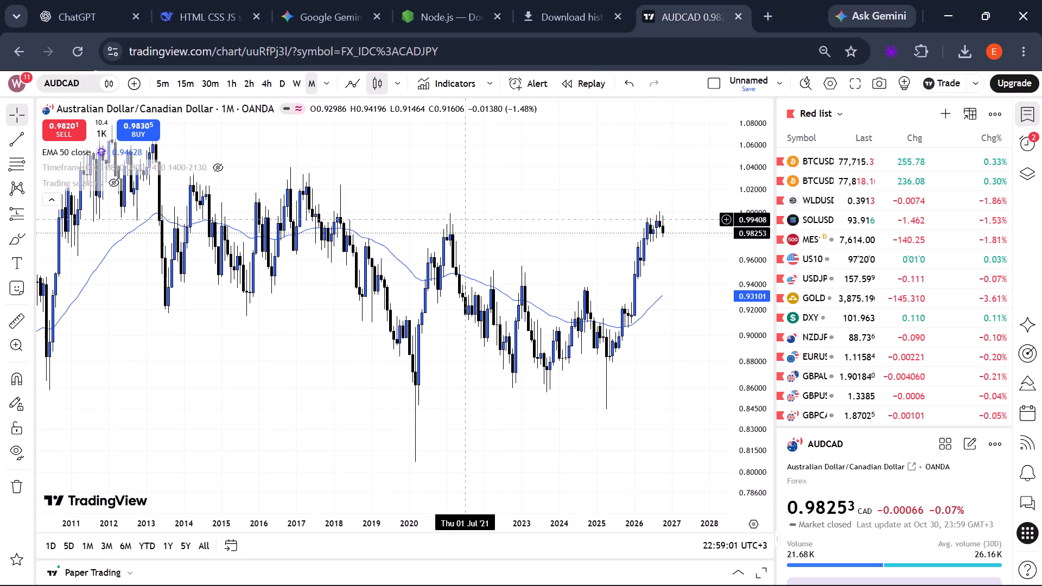
pyautogui.hscroll(1, 468, 220)
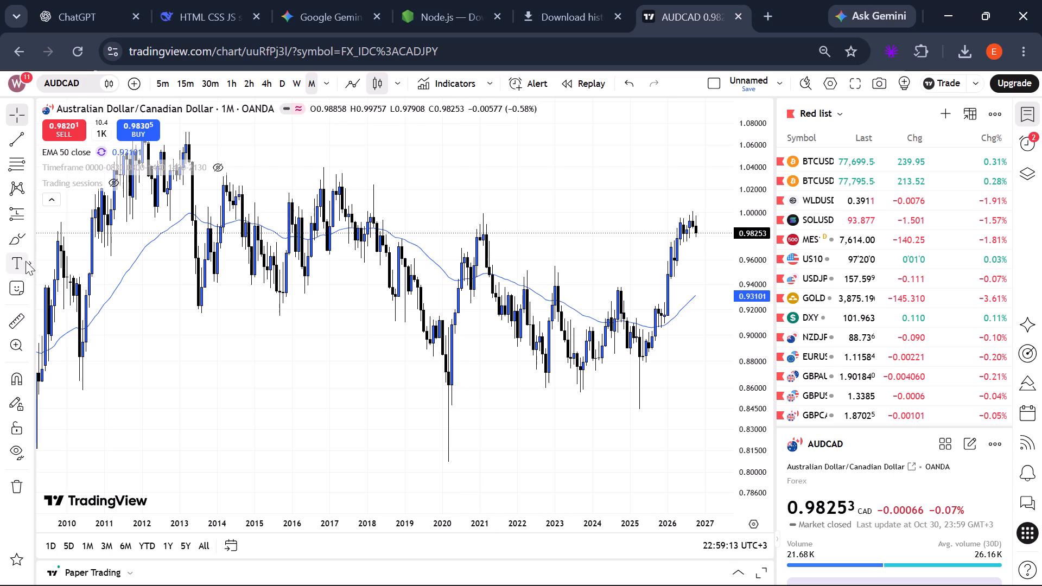
# Draw a thin rectangle zone on the AUDCAD monthly chart from June 2012 to July 2027, between about 0.99185 and 0.99463.
pyautogui.click(30, 144)
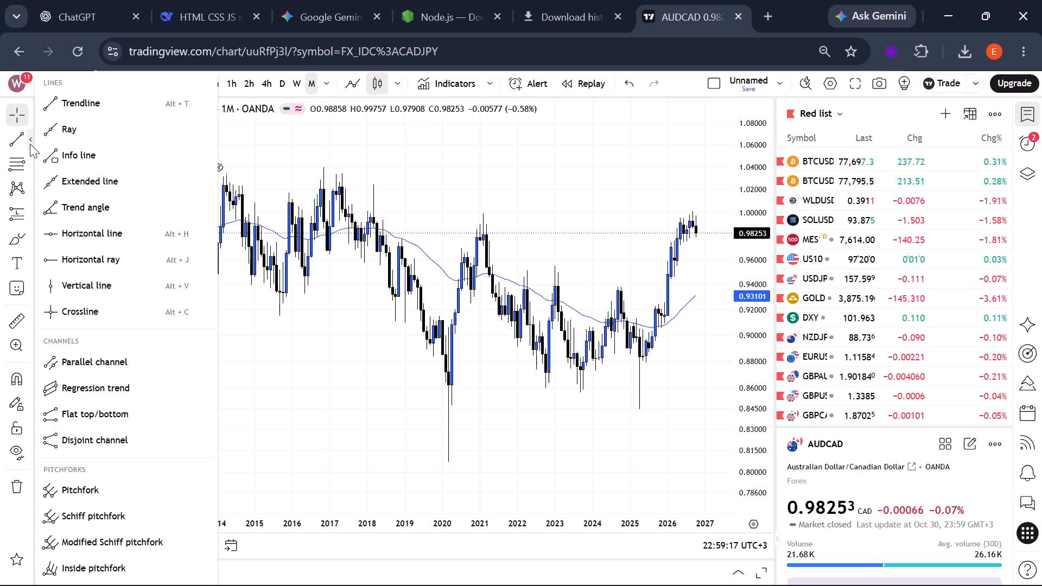
pyautogui.click(30, 144)
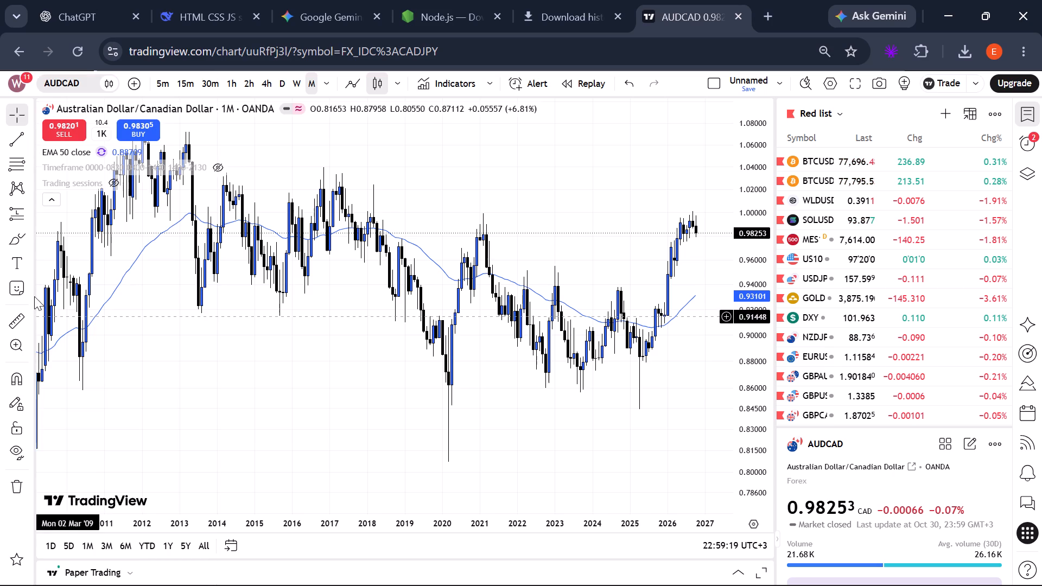
pyautogui.click(33, 240)
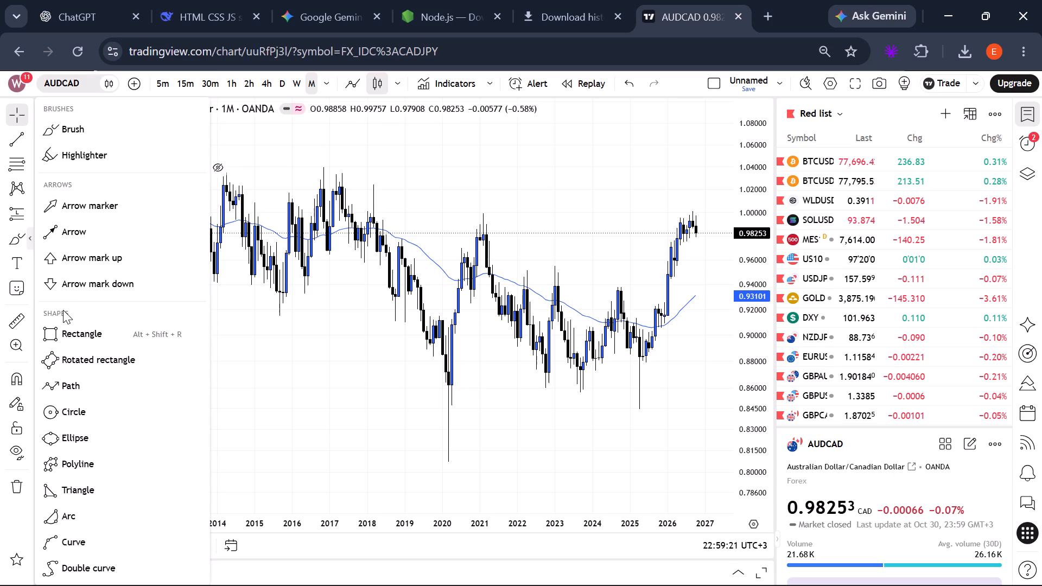
pyautogui.click(64, 329)
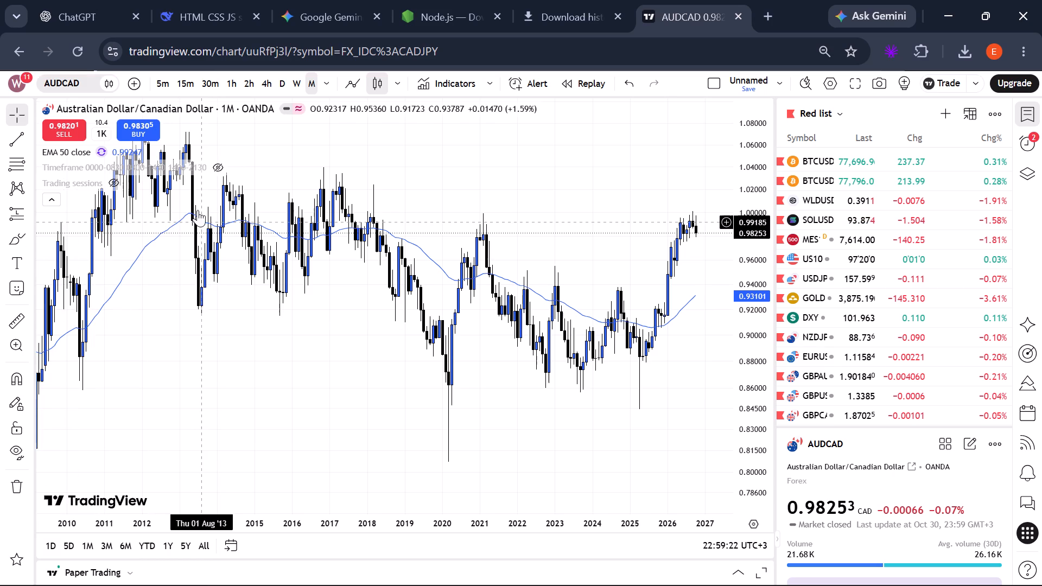
pyautogui.click(158, 222)
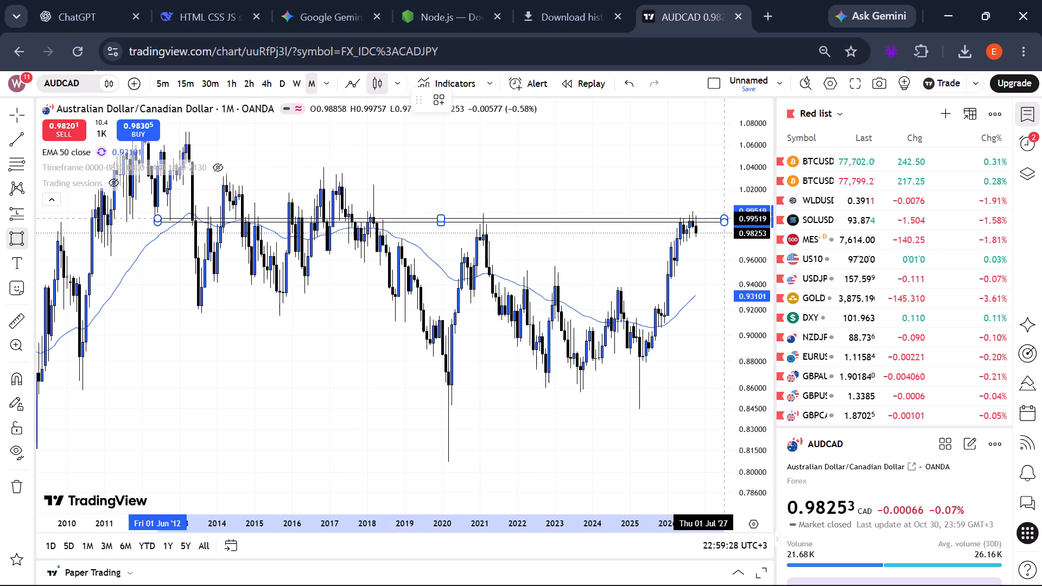
pyautogui.click(723, 219)
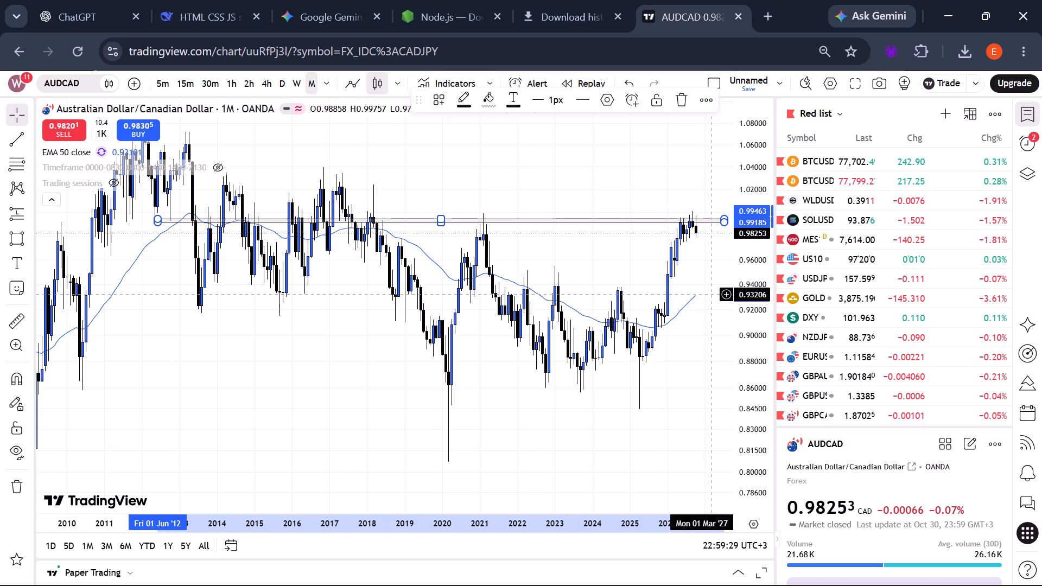
# Examine AUDCAD's monthly candles from 2019 to 2026 against the rectangle zone near 0.993.
pyautogui.scroll(2, 711, 295)
pyautogui.scroll(5, 761, 268)
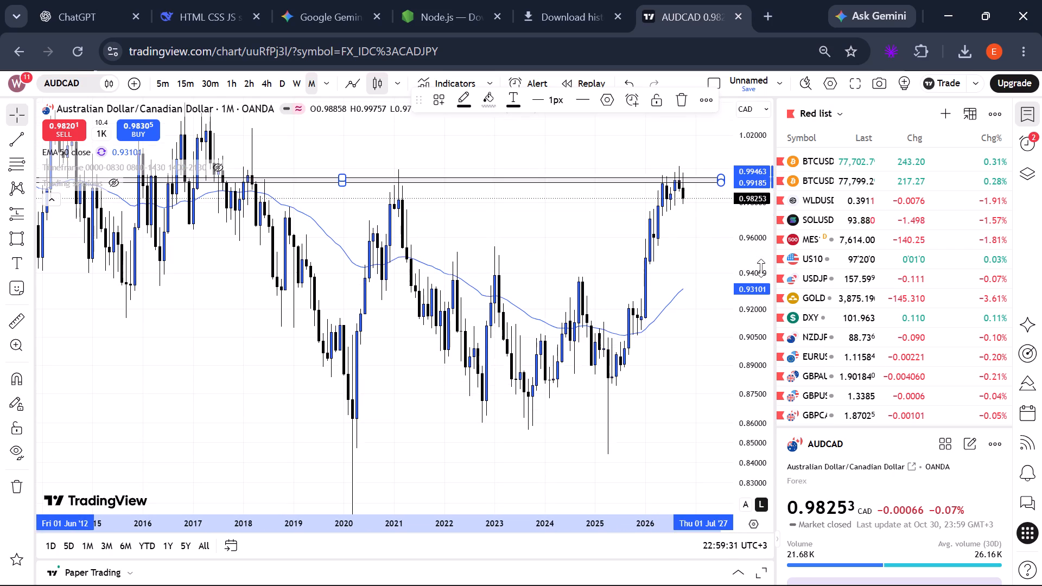
pyautogui.moveTo(536, 256); pyautogui.dragTo(472, 359)
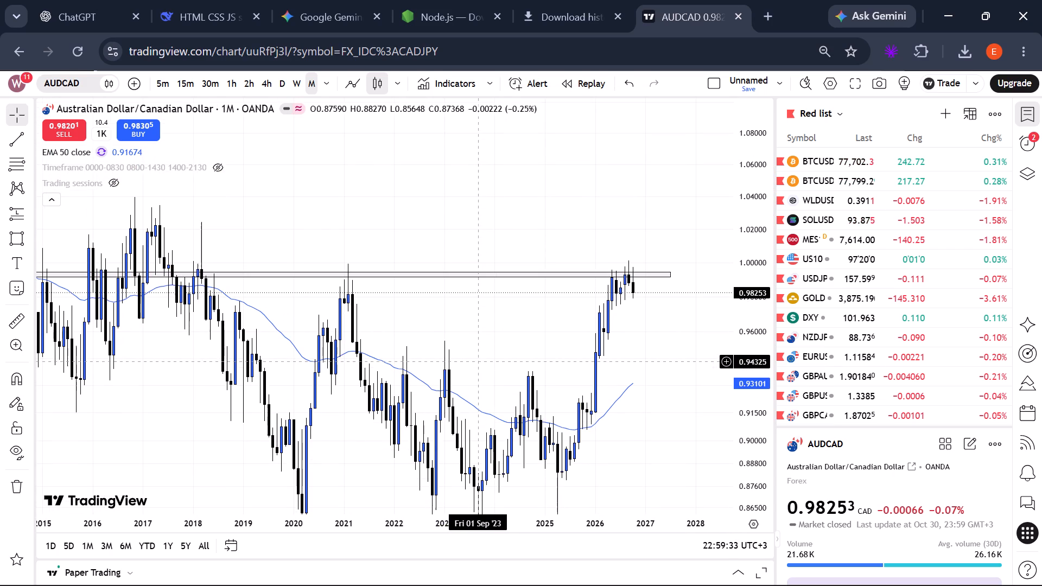
pyautogui.moveTo(472, 359); pyautogui.dragTo(449, 332)
pyautogui.scroll(2, 621, 301)
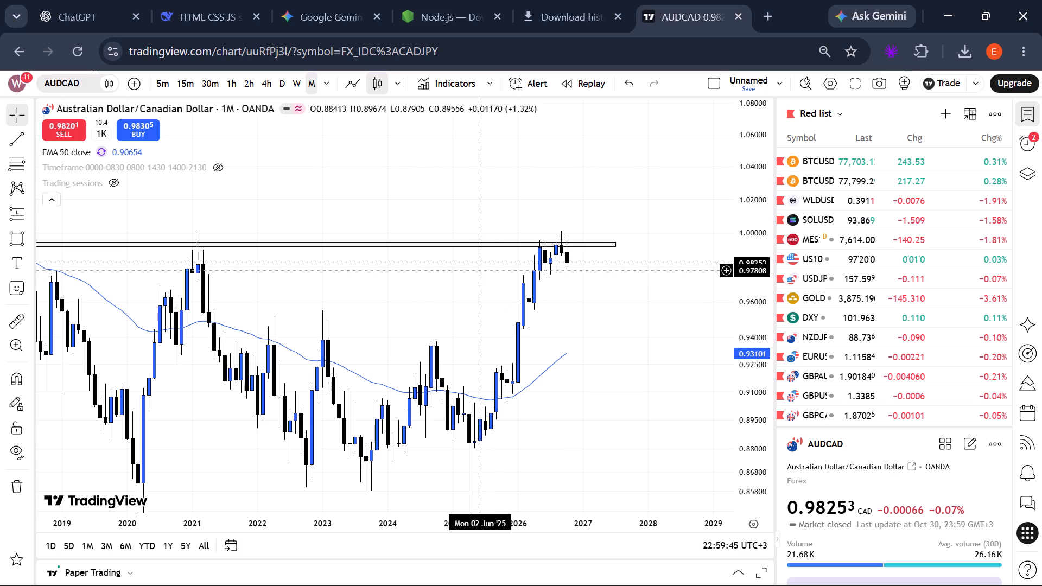
# Switch the AUDCAD chart to the weekly timeframe and examine the 2025–2026 rally into the rectangle zone.
pyautogui.click(292, 80)
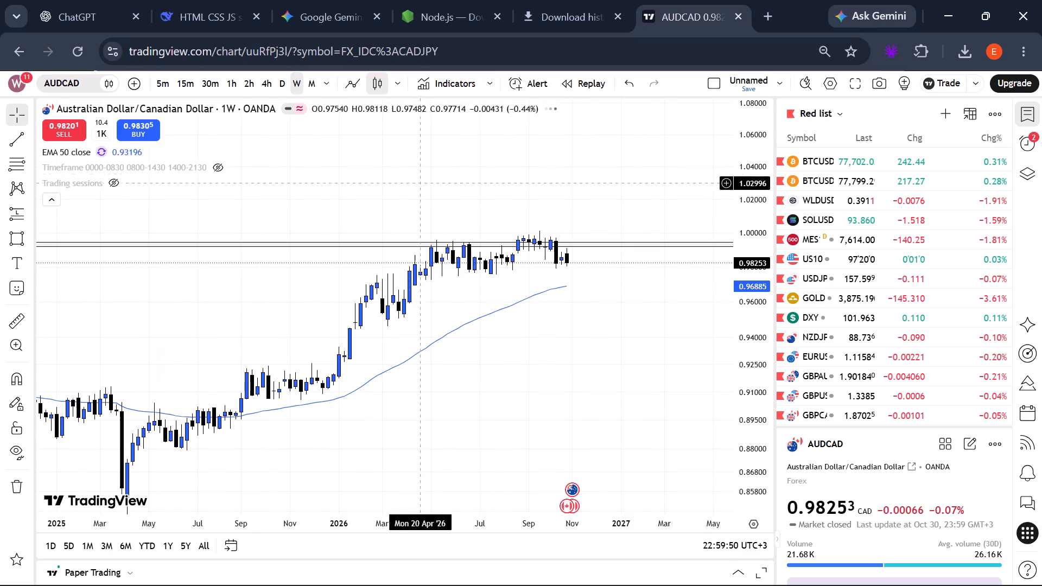
pyautogui.scroll(-7, 473, 225)
pyautogui.scroll(1, 473, 225)
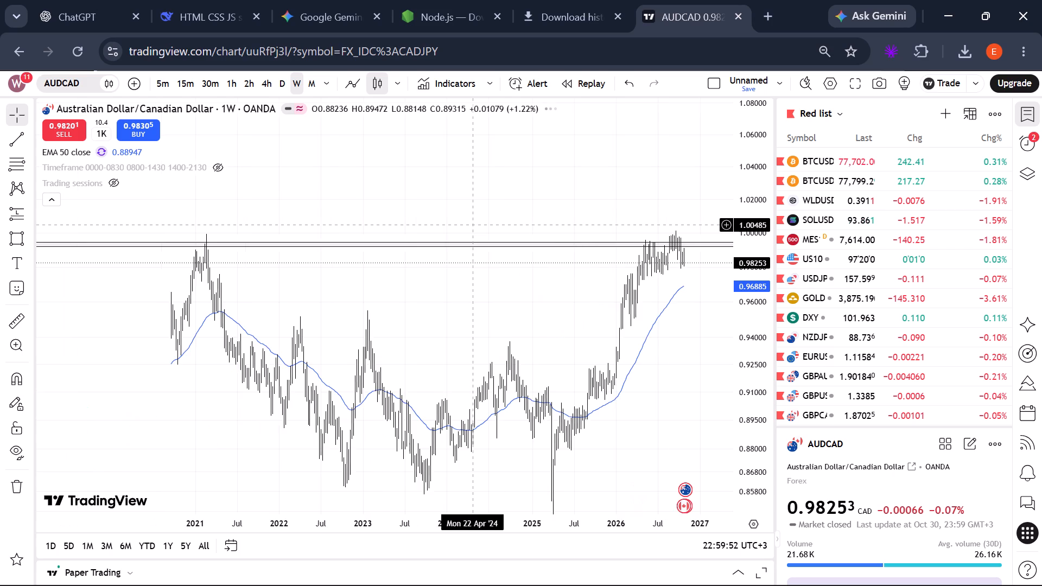
pyautogui.scroll(5, 473, 225)
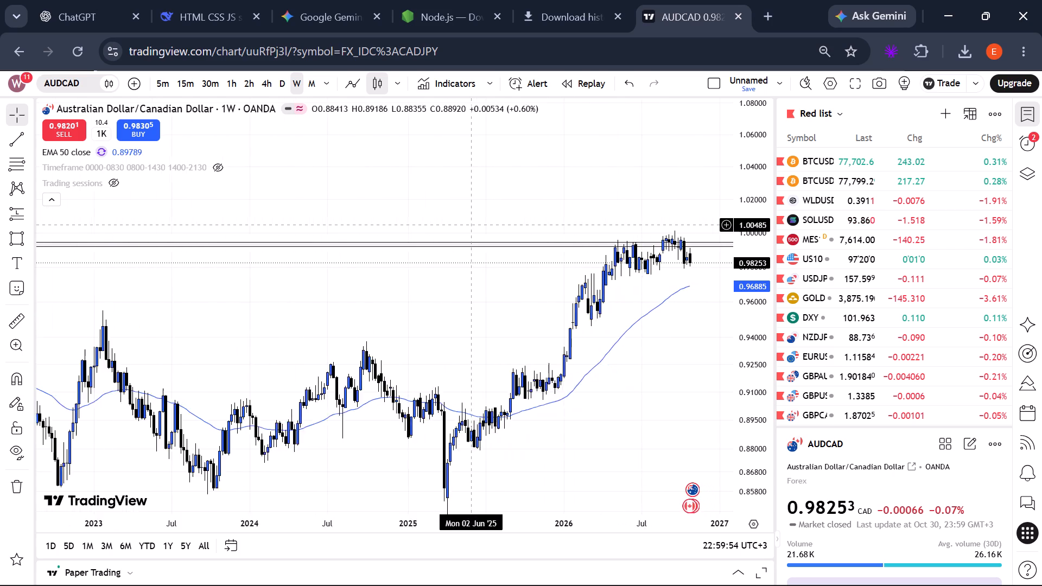
pyautogui.scroll(2, 473, 225)
pyautogui.moveTo(595, 356); pyautogui.dragTo(460, 355)
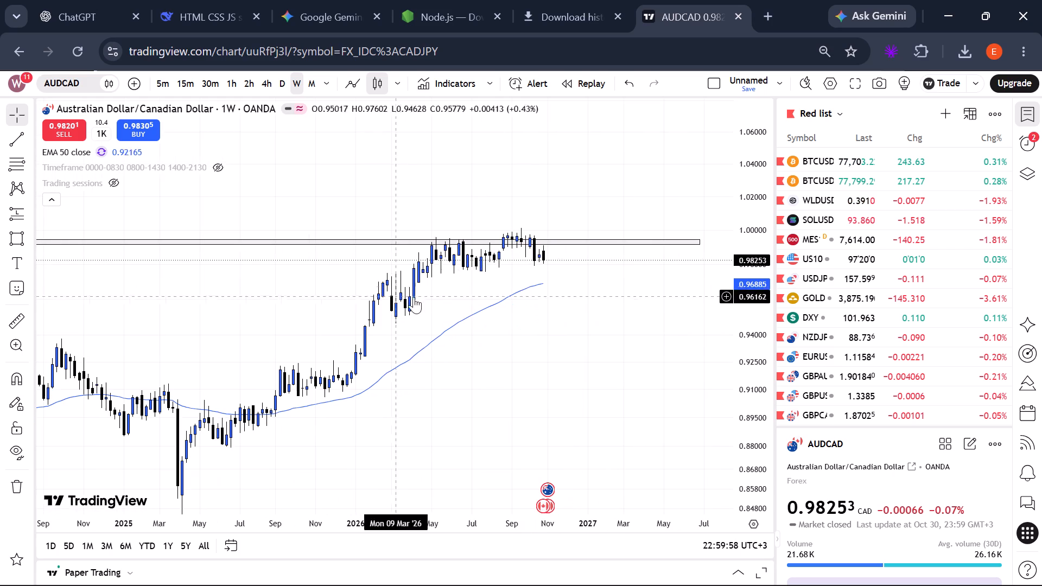
pyautogui.scroll(1, 553, 292)
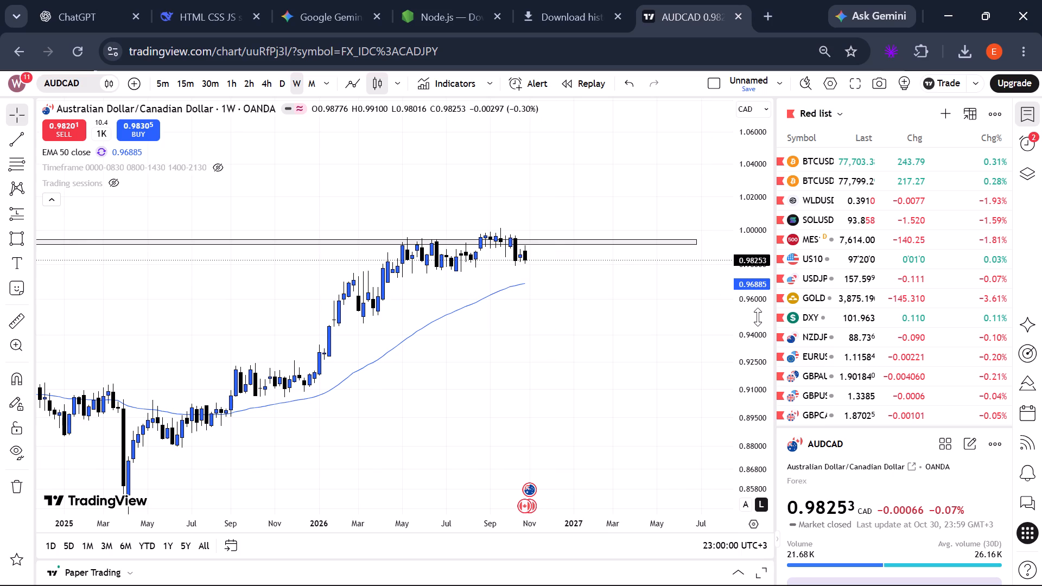
pyautogui.scroll(6, 758, 317)
pyautogui.scroll(1, 580, 286)
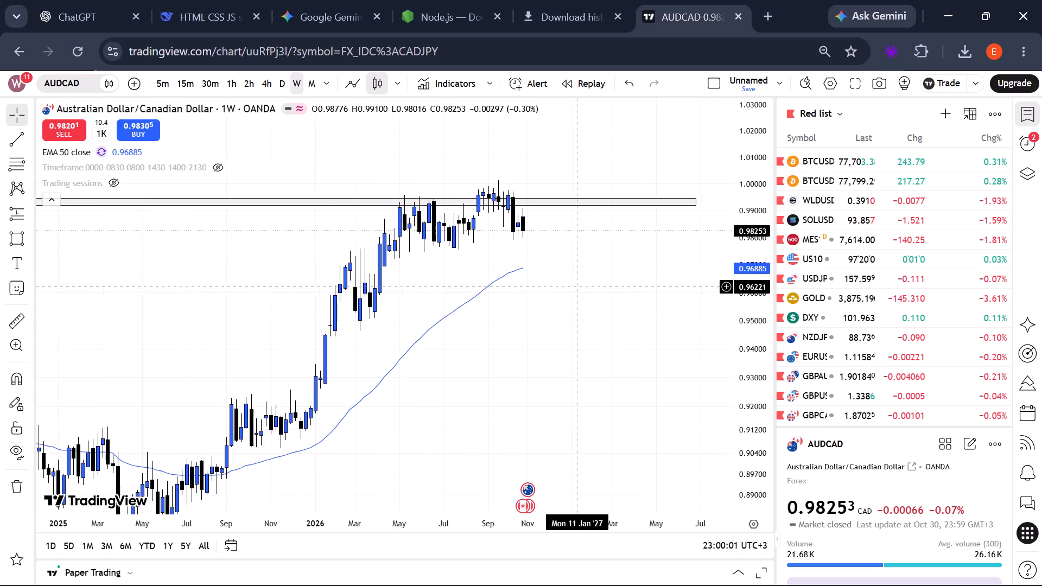
pyautogui.scroll(1, 580, 286)
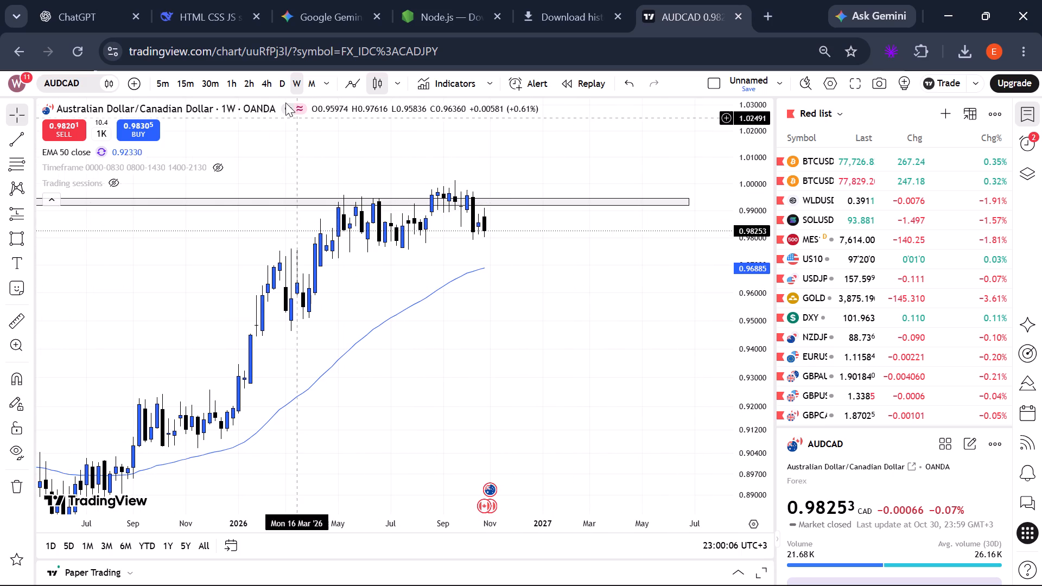
# Switch the AUDCAD chart to the daily timeframe and examine price action around the zone from April to October 2026.
pyautogui.click(280, 86)
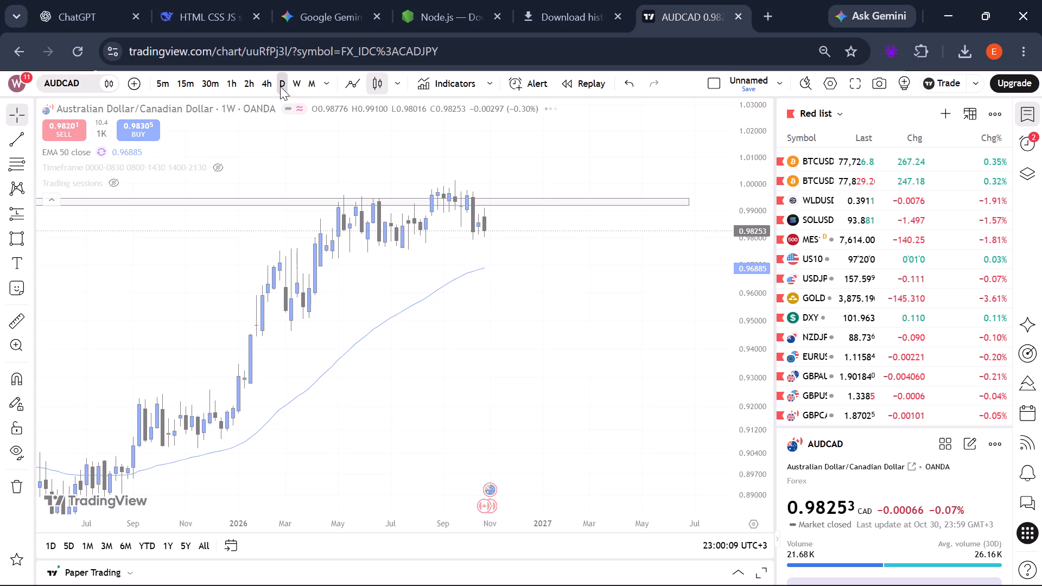
pyautogui.scroll(-4, 538, 193)
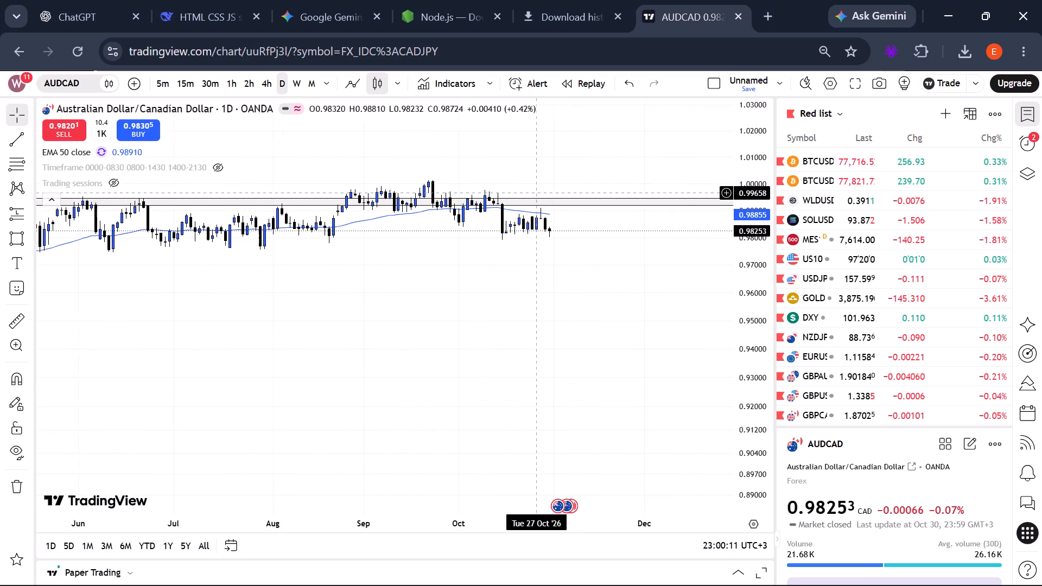
pyautogui.scroll(-2, 538, 193)
pyautogui.scroll(2, 538, 193)
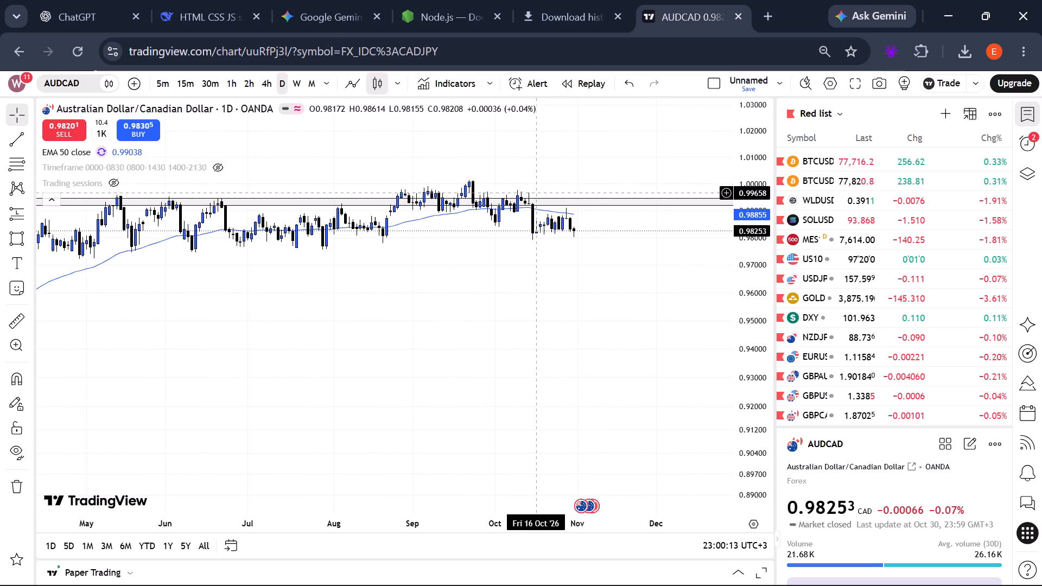
pyautogui.scroll(5, 745, 266)
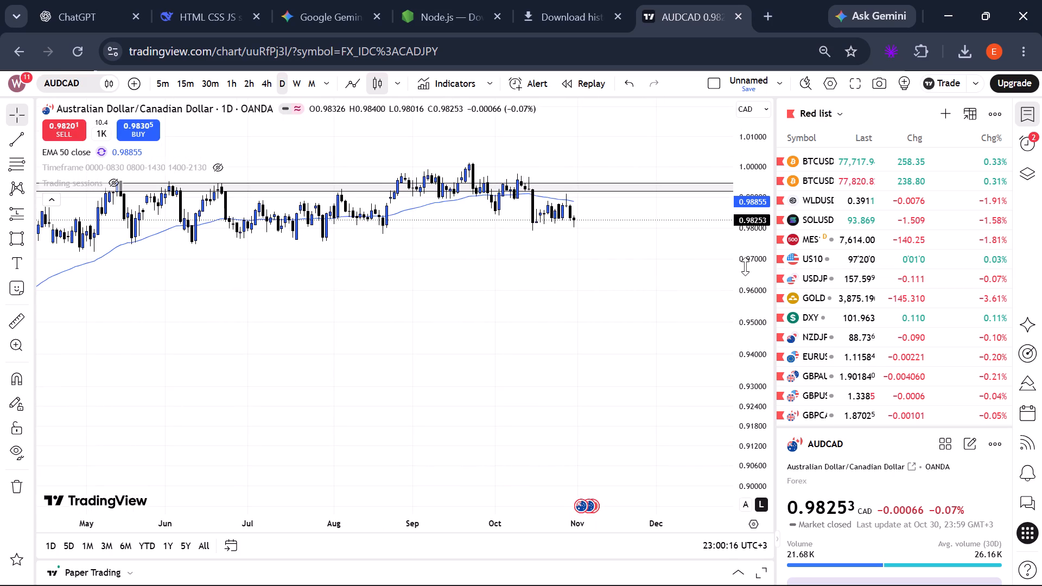
pyautogui.scroll(1, 745, 266)
pyautogui.scroll(1, 636, 246)
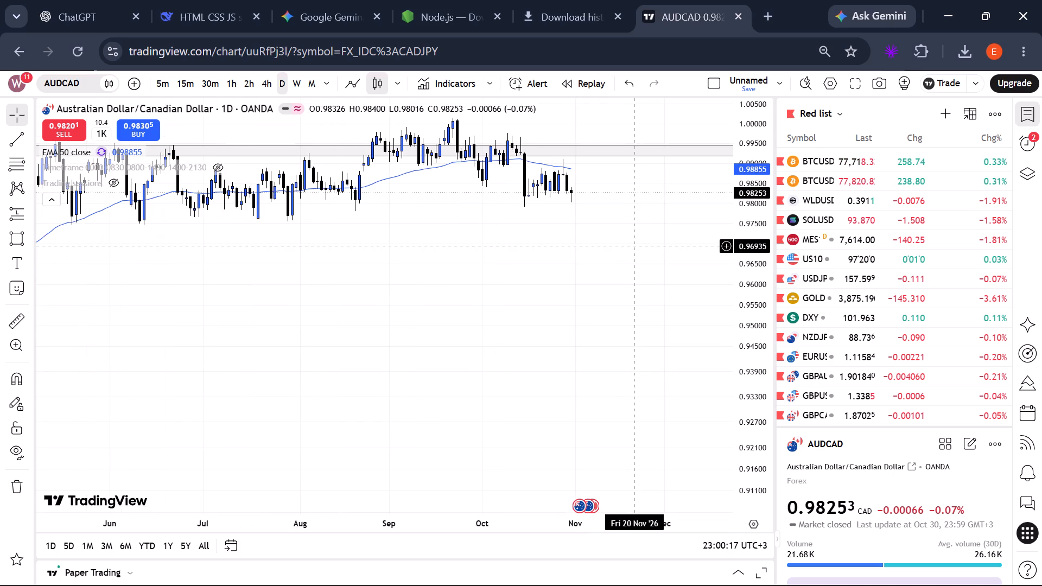
pyautogui.moveTo(634, 246); pyautogui.dragTo(533, 317)
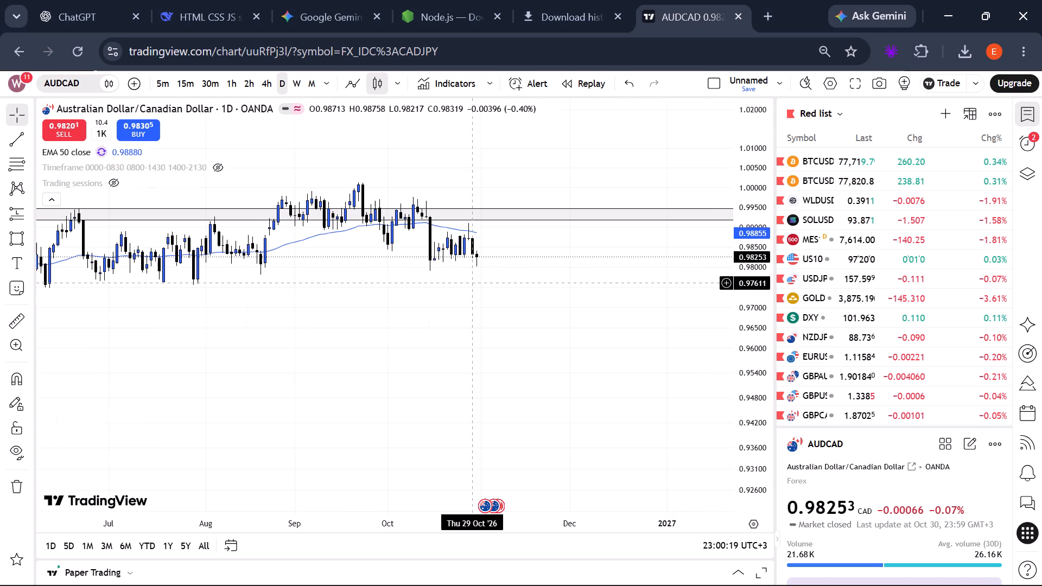
pyautogui.scroll(-3, 471, 283)
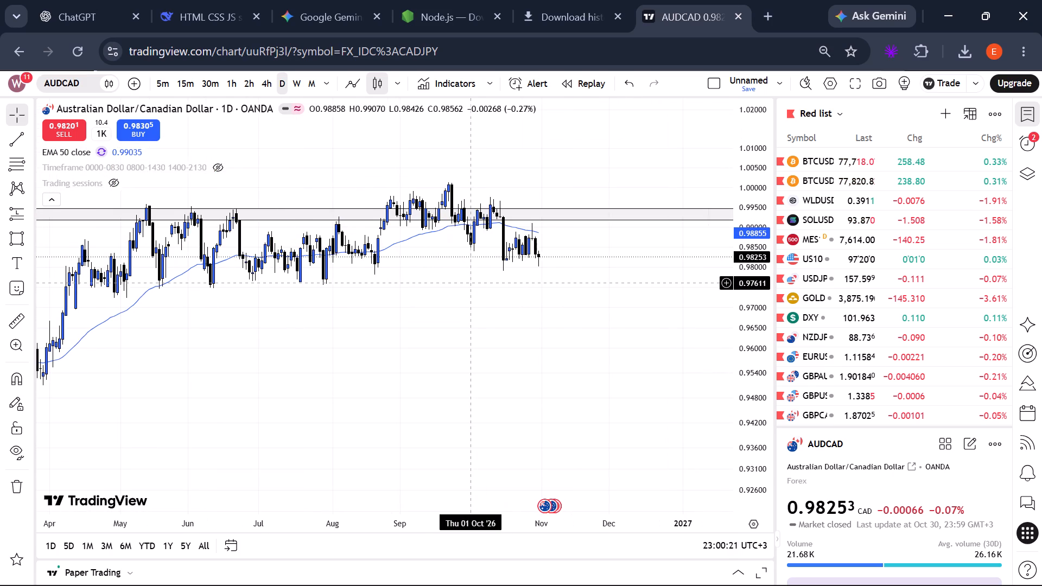
pyautogui.scroll(-1, 471, 283)
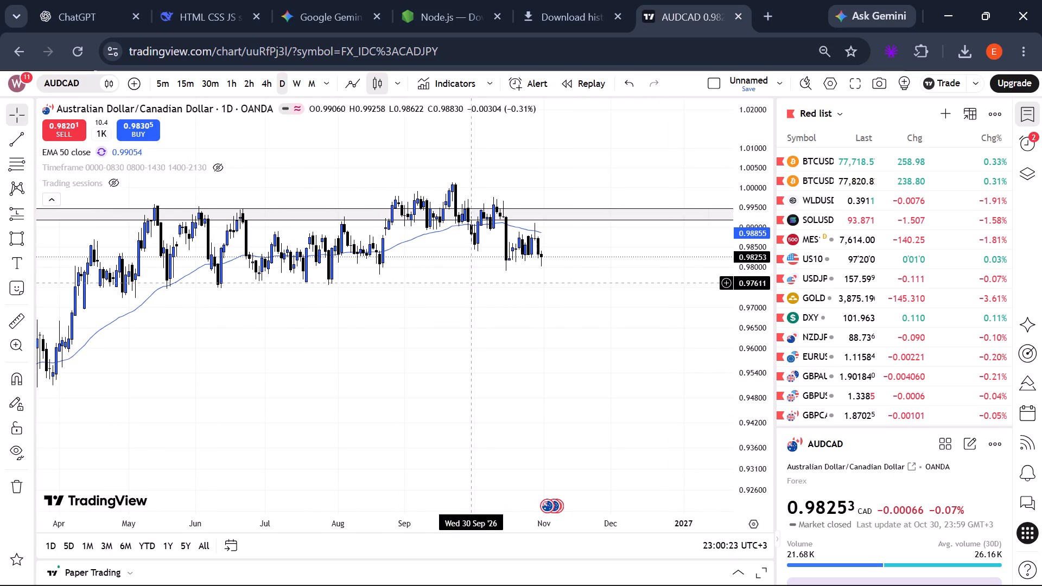
pyautogui.scroll(-1, 471, 283)
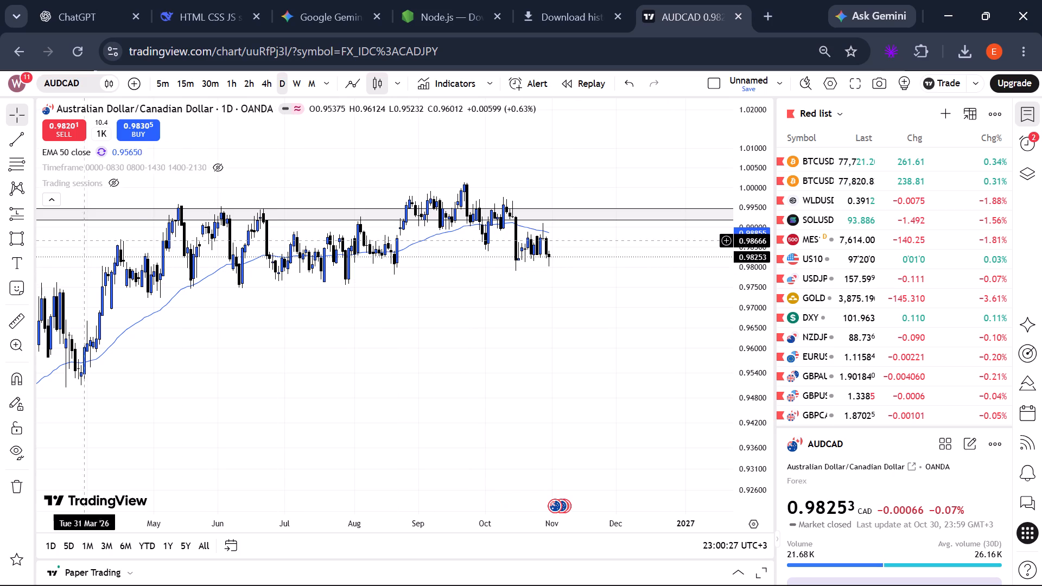
# Measure AUDCAD's daily range from about 0.976 to 1.003 between 18 June and 18 November 2026, and clear the measurement.
pyautogui.click(28, 321)
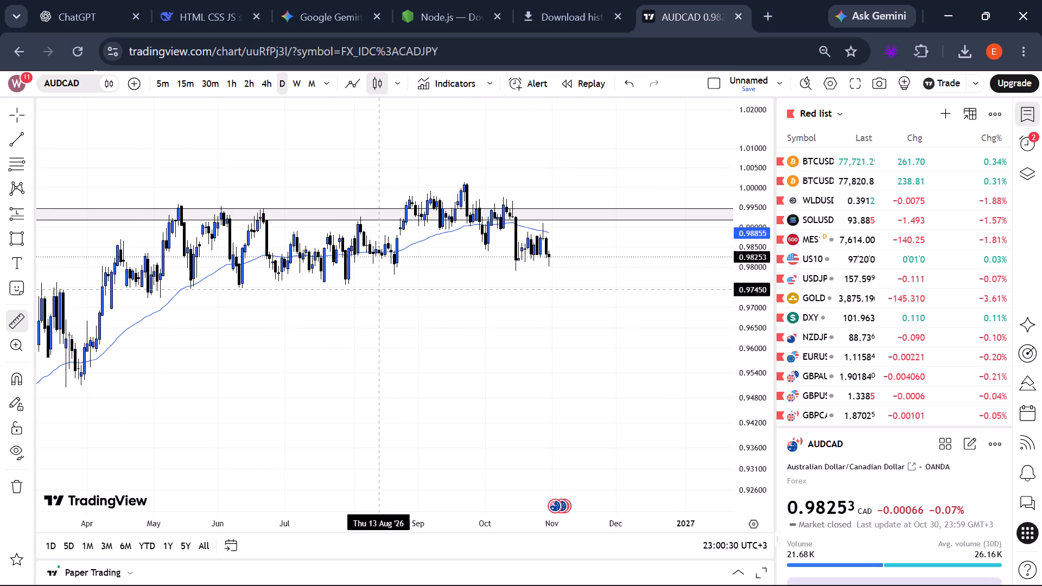
pyautogui.click(588, 283)
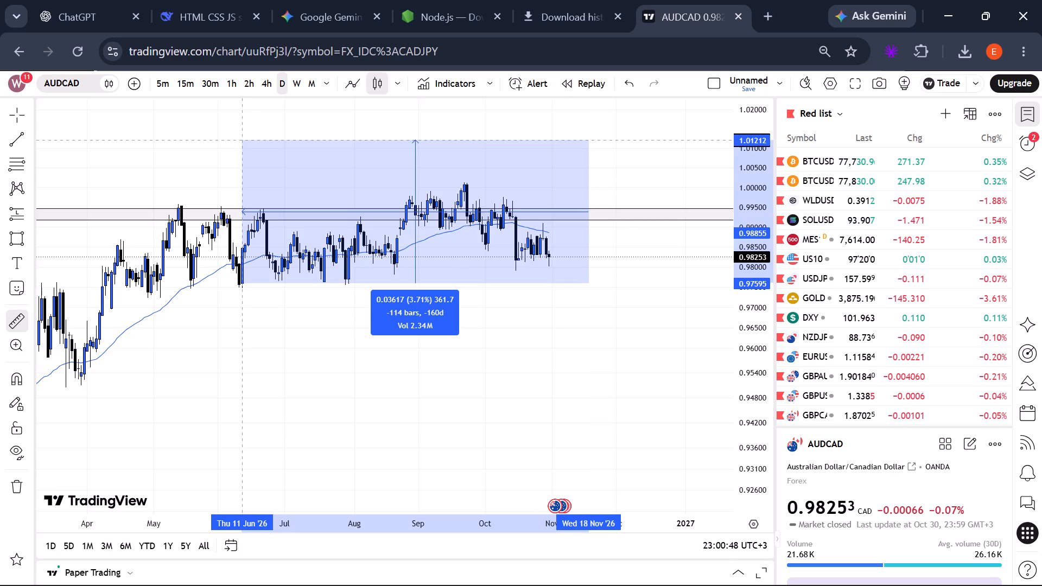
pyautogui.click(257, 176)
pyautogui.click(401, 225)
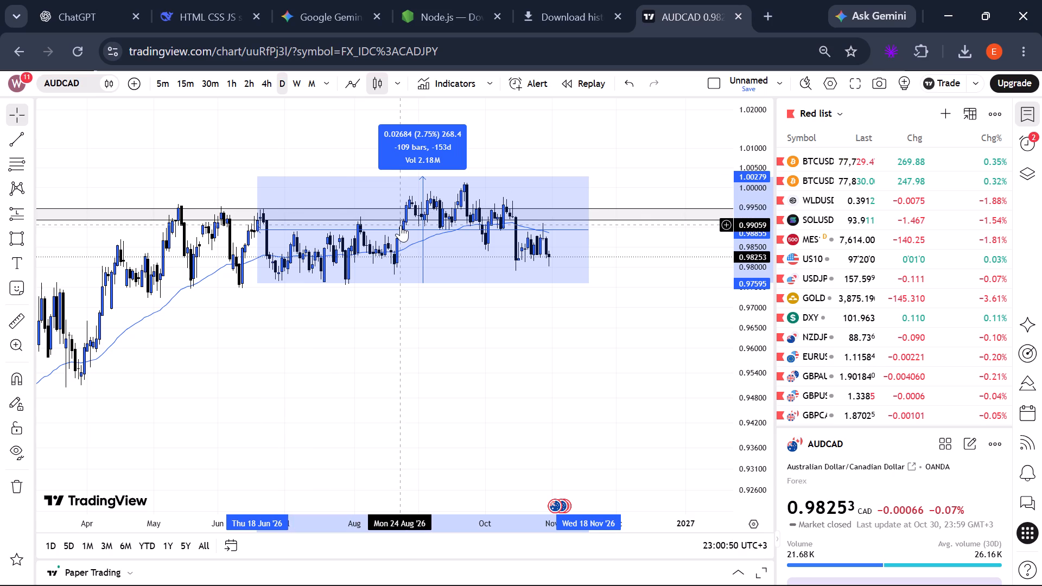
pyautogui.press('BackSpace')
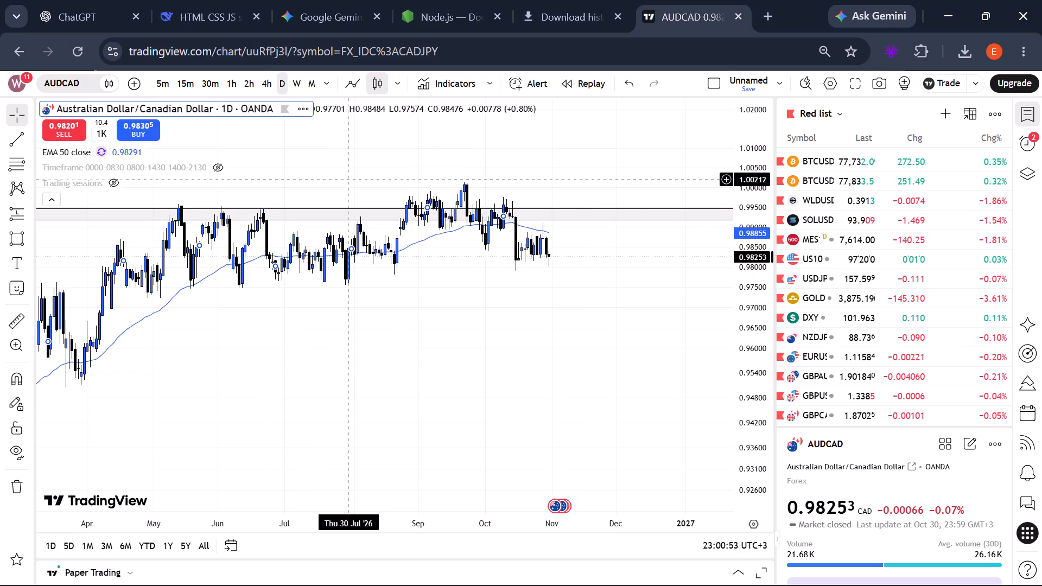
# Load the AUDNZD chart from the ICE feed and look over its daily candles from June 2026 onward.
pyautogui.click(66, 82)
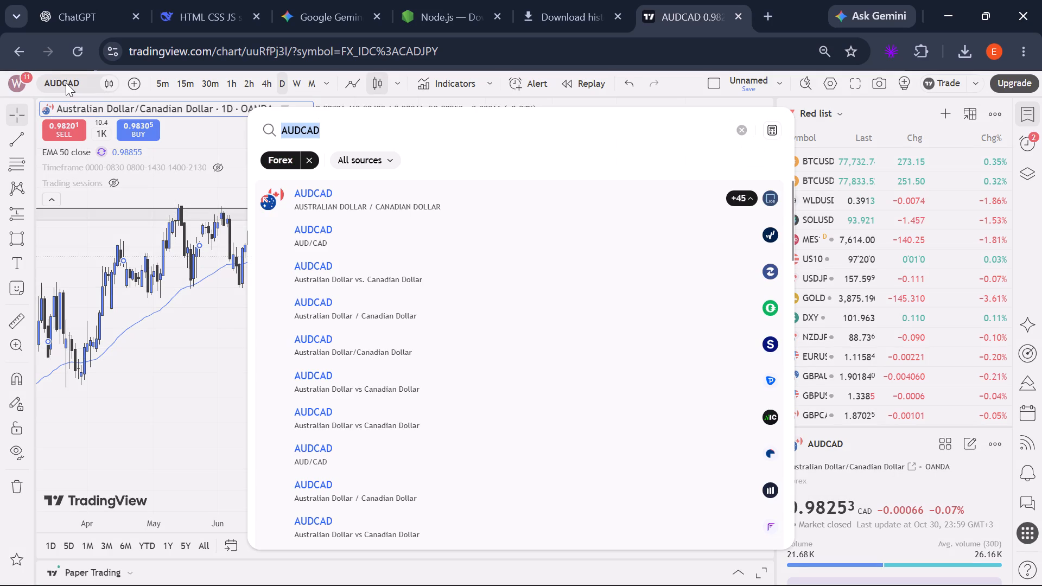
pyautogui.press('BackSpace')
pyautogui.write('AUD')
pyautogui.write('NZD')
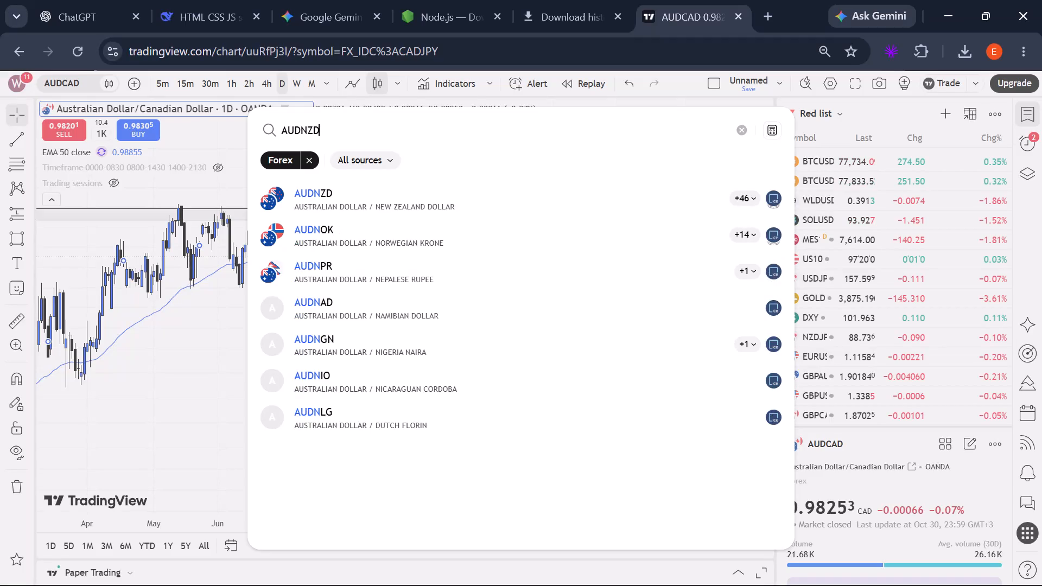
pyautogui.click(454, 212)
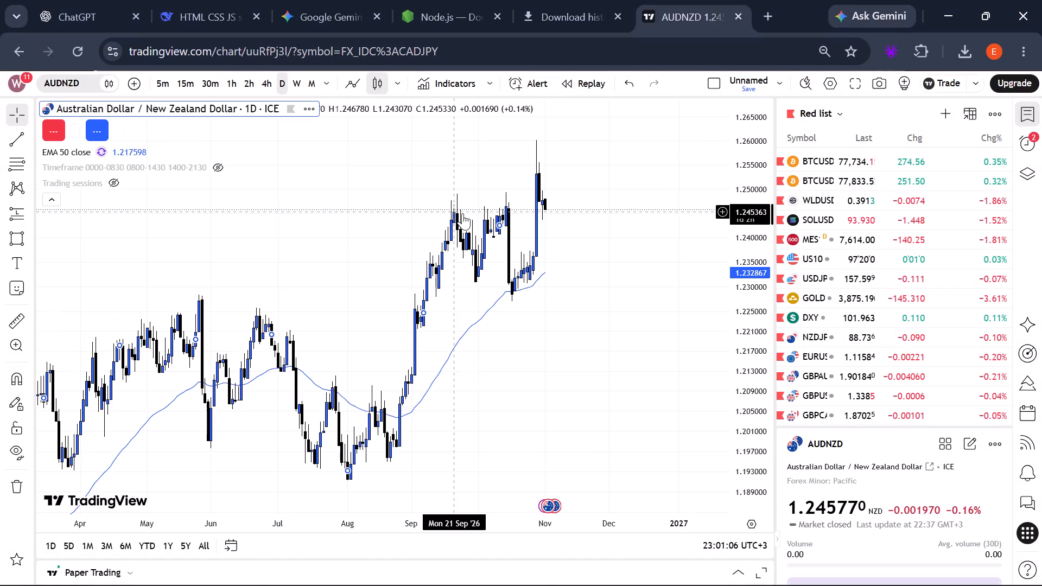
pyautogui.scroll(1, 580, 247)
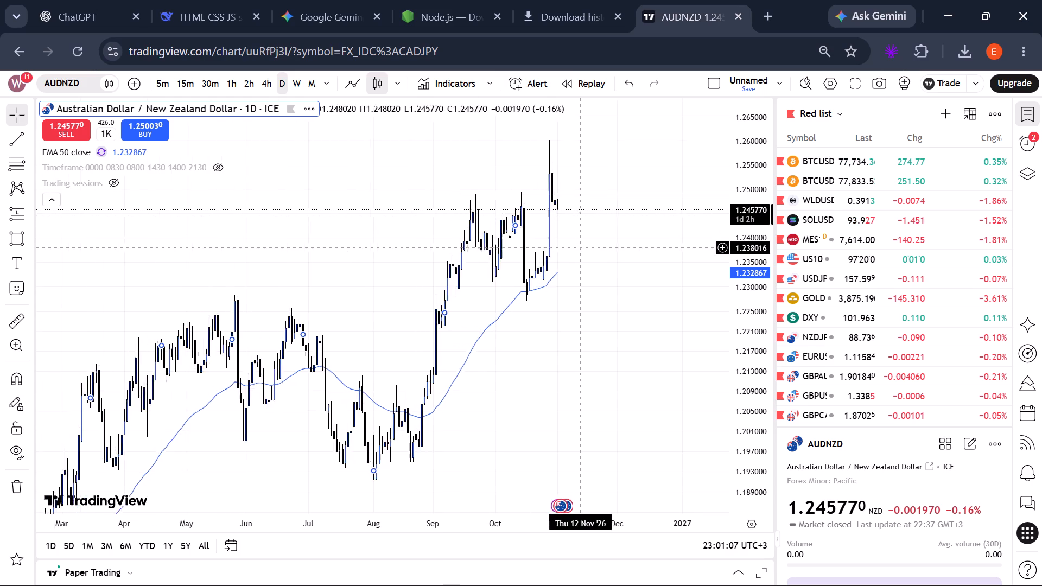
pyautogui.scroll(2, 580, 247)
pyautogui.scroll(-2, 580, 247)
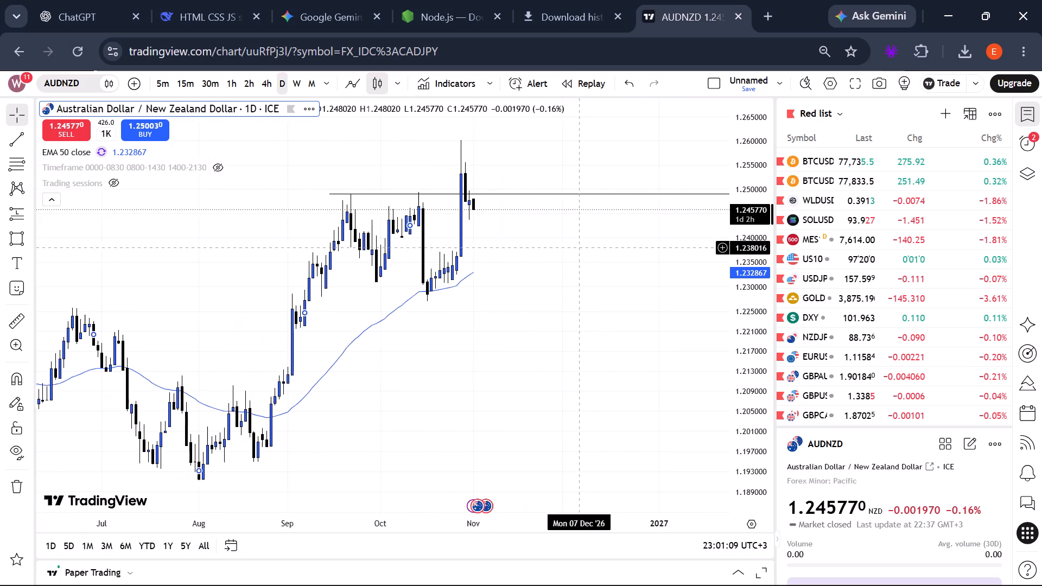
# Set the AUDNZD chart to the monthly timeframe and compress the price and time scales to fit the history since 1996.
pyautogui.click(298, 78)
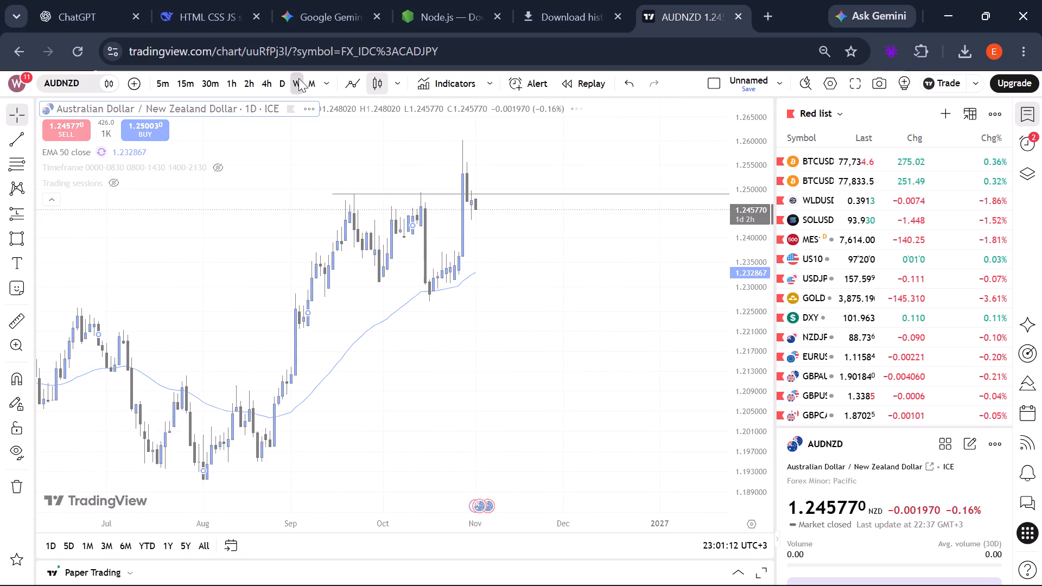
pyautogui.click(313, 81)
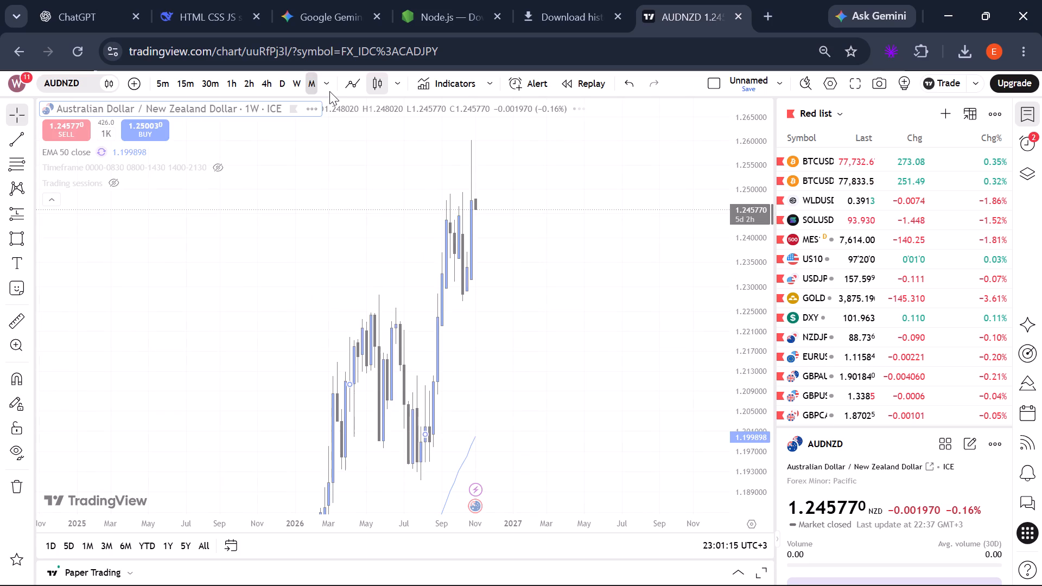
pyautogui.scroll(-1, 528, 245)
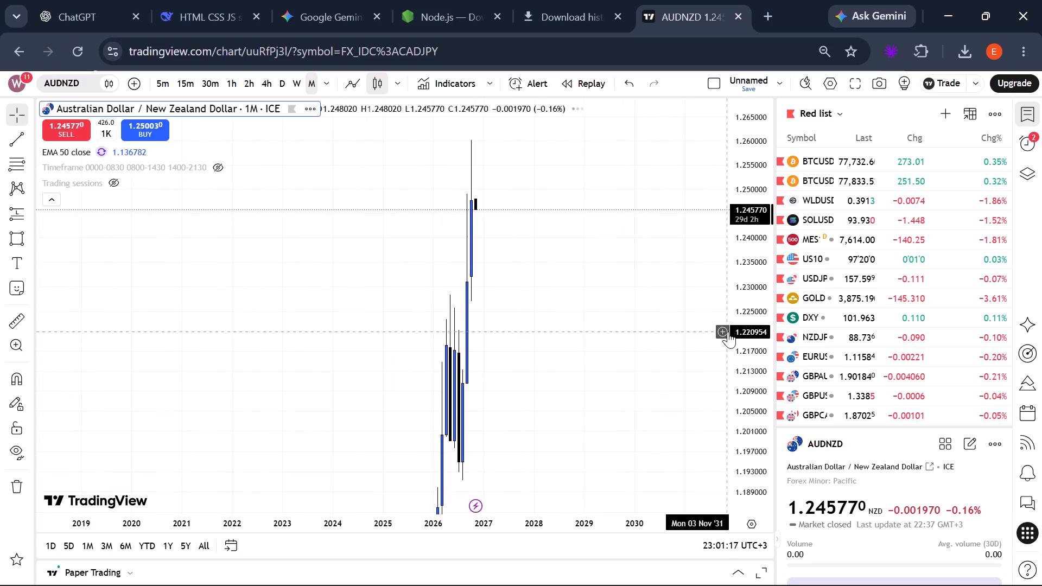
pyautogui.scroll(-10, 762, 347)
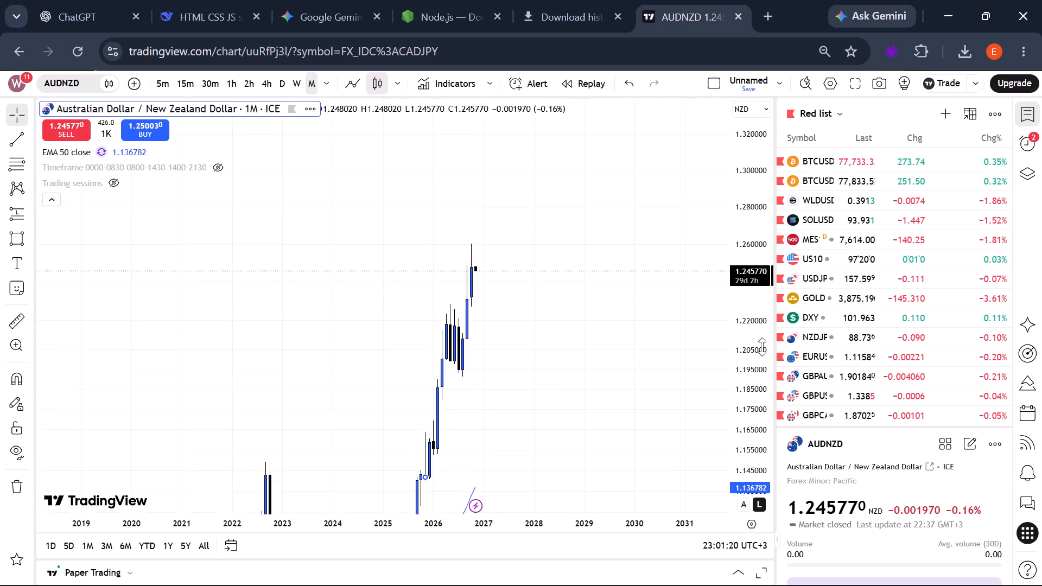
pyautogui.scroll(-4, 762, 347)
pyautogui.scroll(-4, 594, 378)
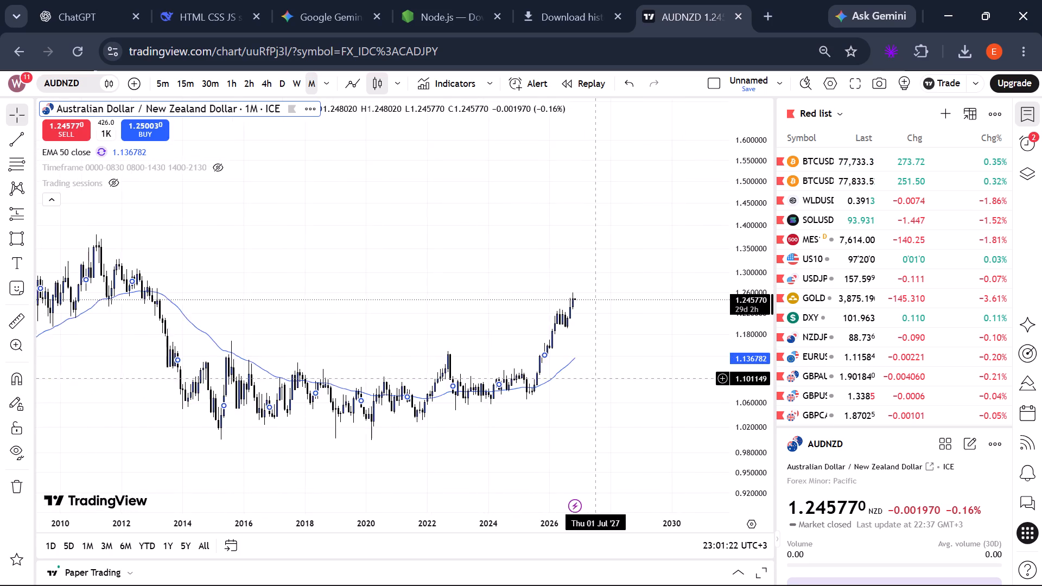
pyautogui.scroll(-2, 594, 378)
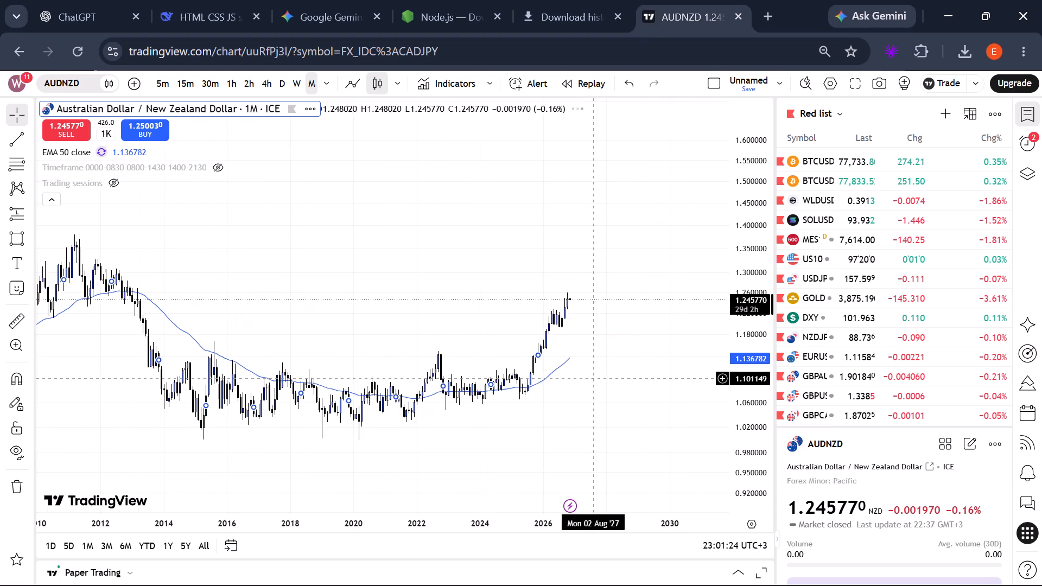
pyautogui.scroll(-2, 594, 378)
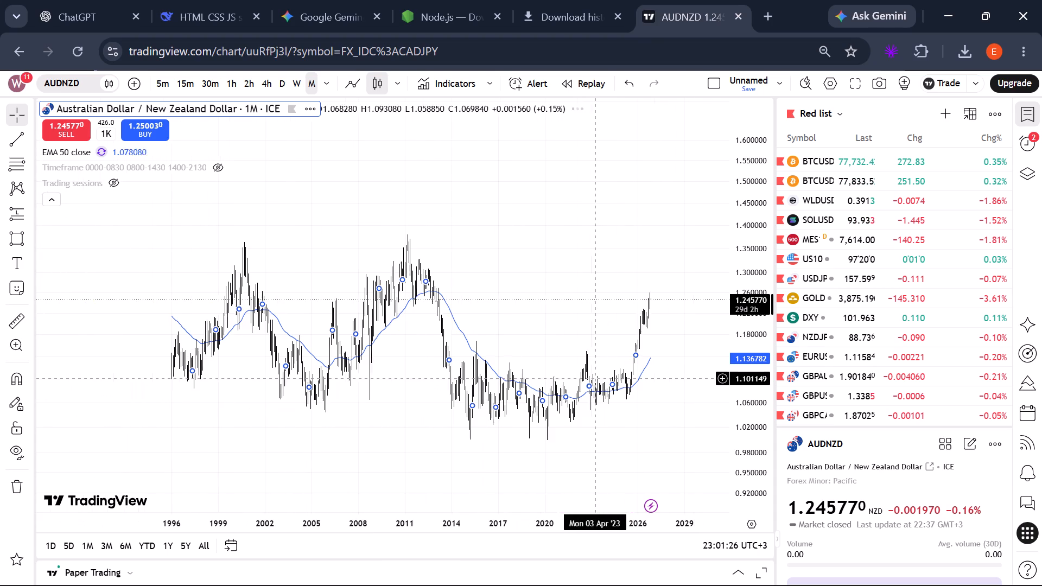
# Examine AUDNZD's monthly price history, from the long-term swings since the 1990s to the recent rally into 2026.
pyautogui.scroll(1, 393, 331)
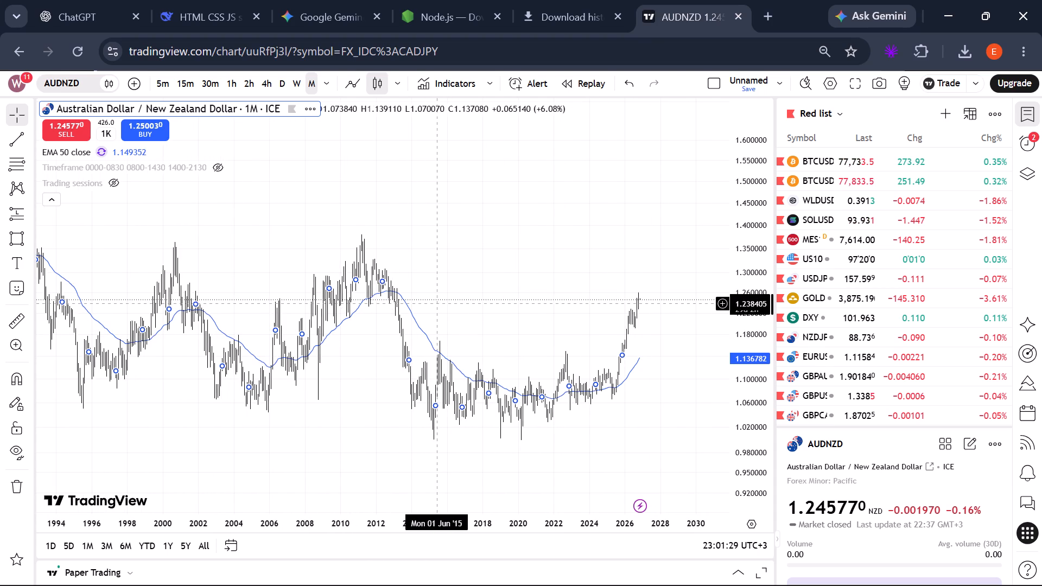
pyautogui.scroll(1, 437, 304)
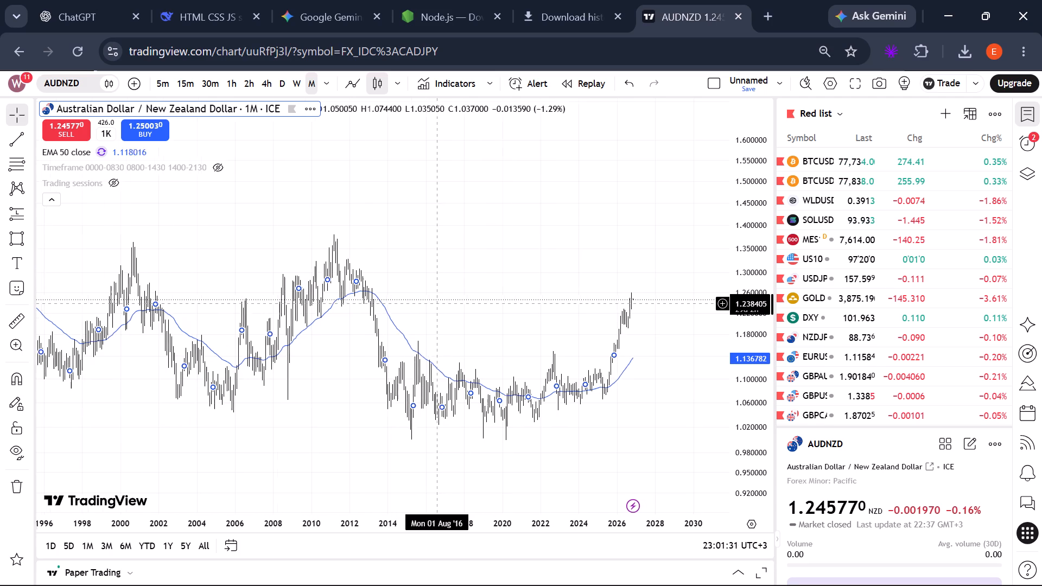
pyautogui.scroll(3, 437, 304)
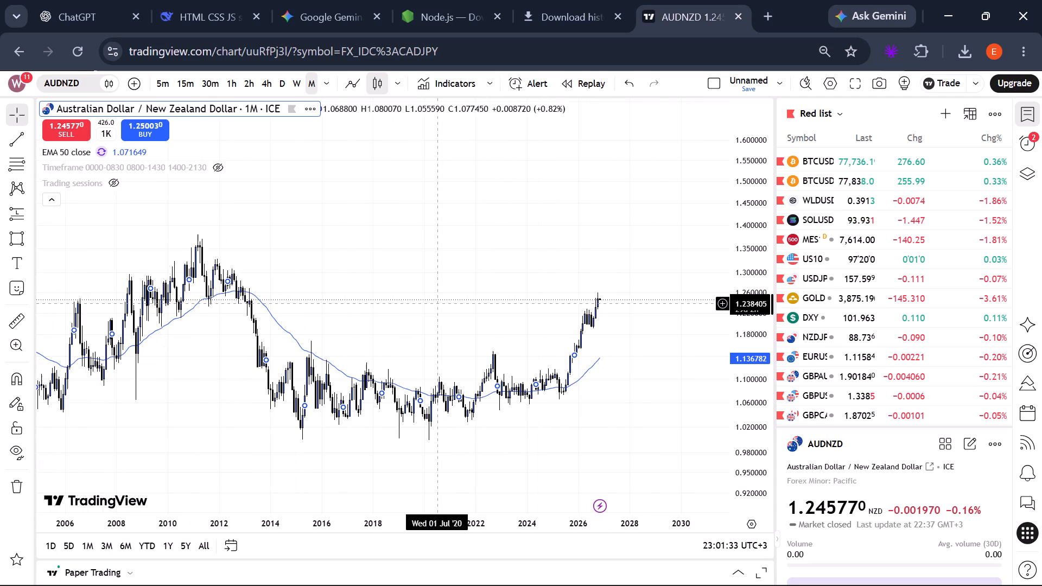
pyautogui.scroll(3, 437, 304)
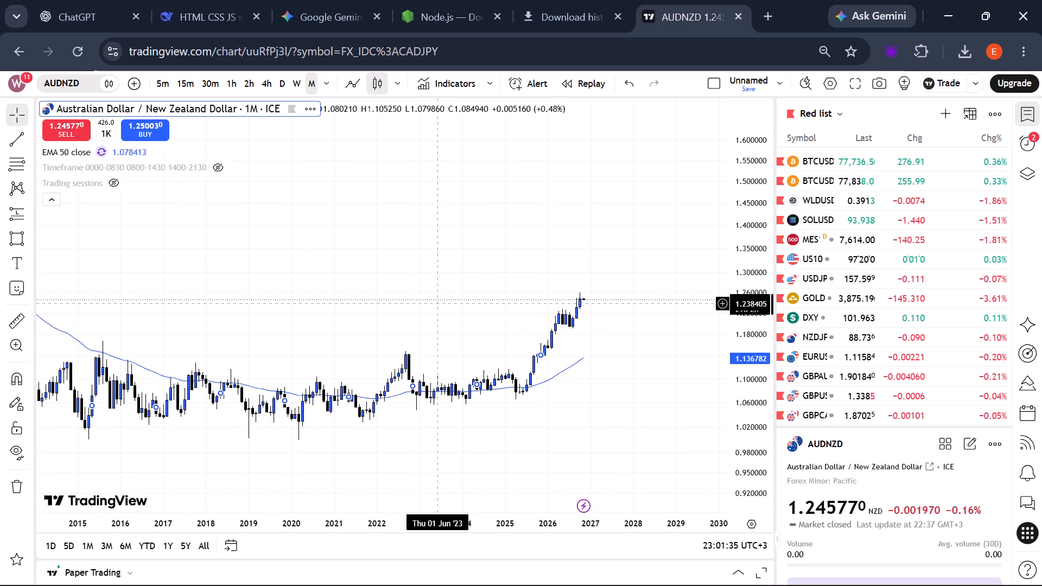
pyautogui.scroll(-1, 437, 304)
pyautogui.scroll(1, 437, 304)
pyautogui.hscroll(-2, 437, 304)
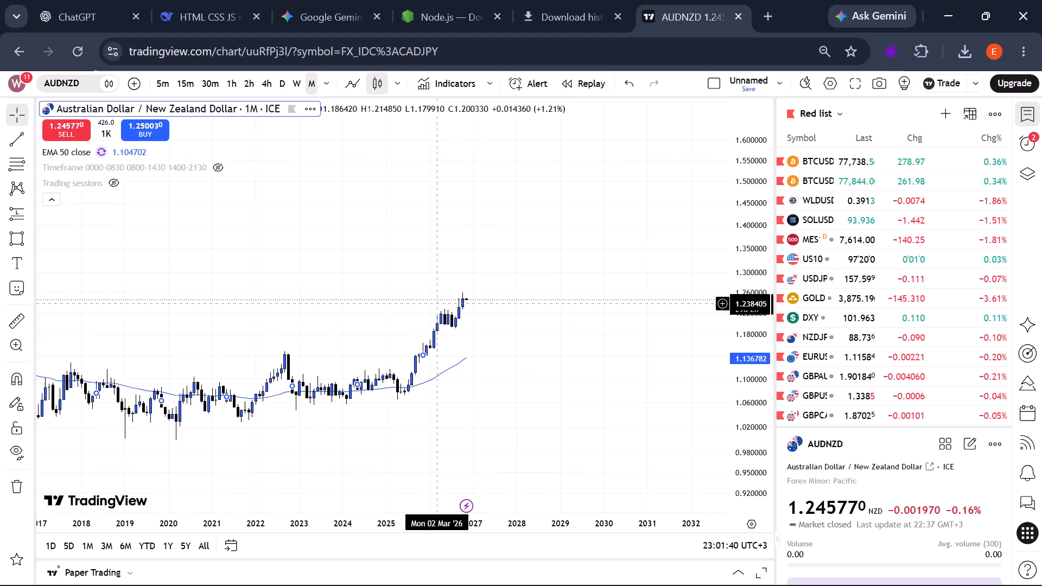
pyautogui.scroll(-4, 437, 304)
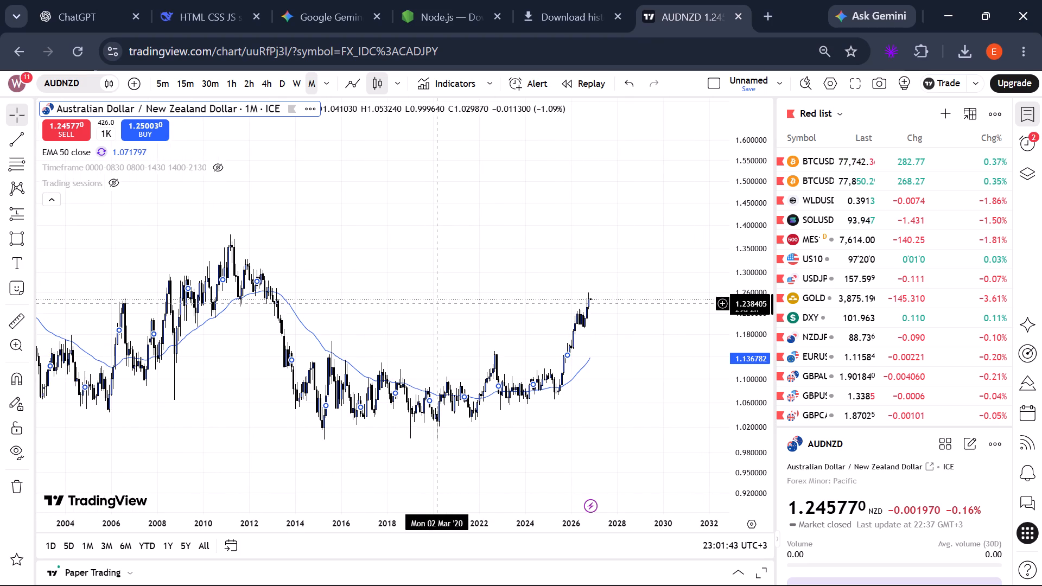
# Switch the AUDNZD chart to the weekly timeframe and examine the candles of the 2025–2026 rally.
pyautogui.click(299, 73)
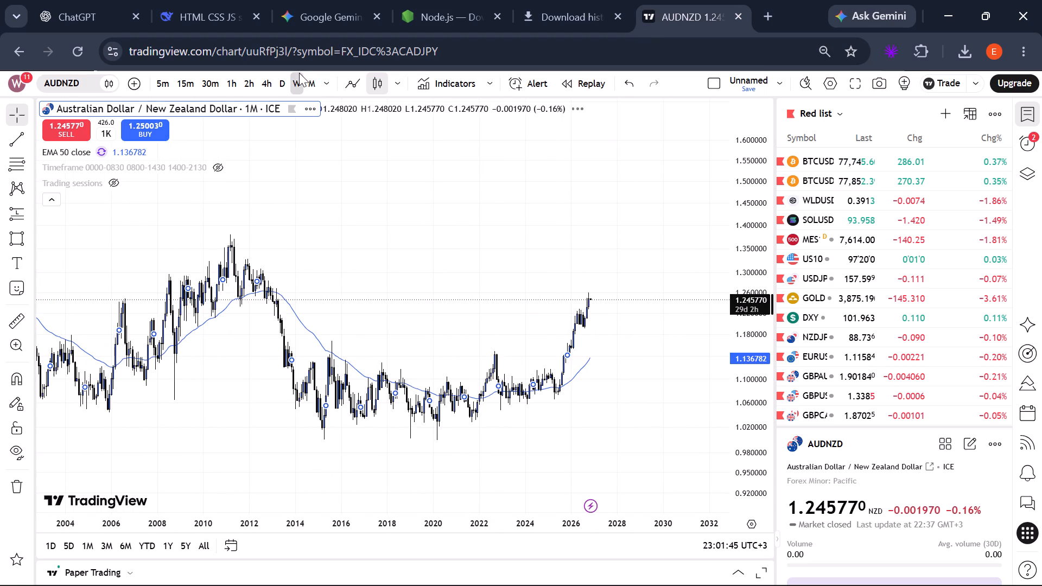
pyautogui.scroll(2, 541, 316)
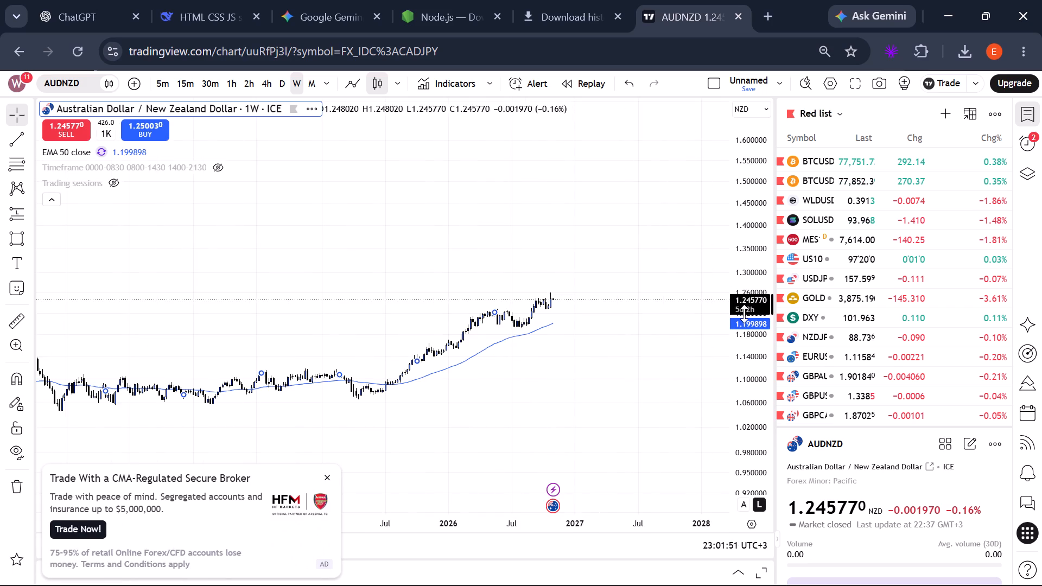
pyautogui.scroll(10, 744, 314)
pyautogui.scroll(-4, 587, 339)
pyautogui.scroll(2, 587, 339)
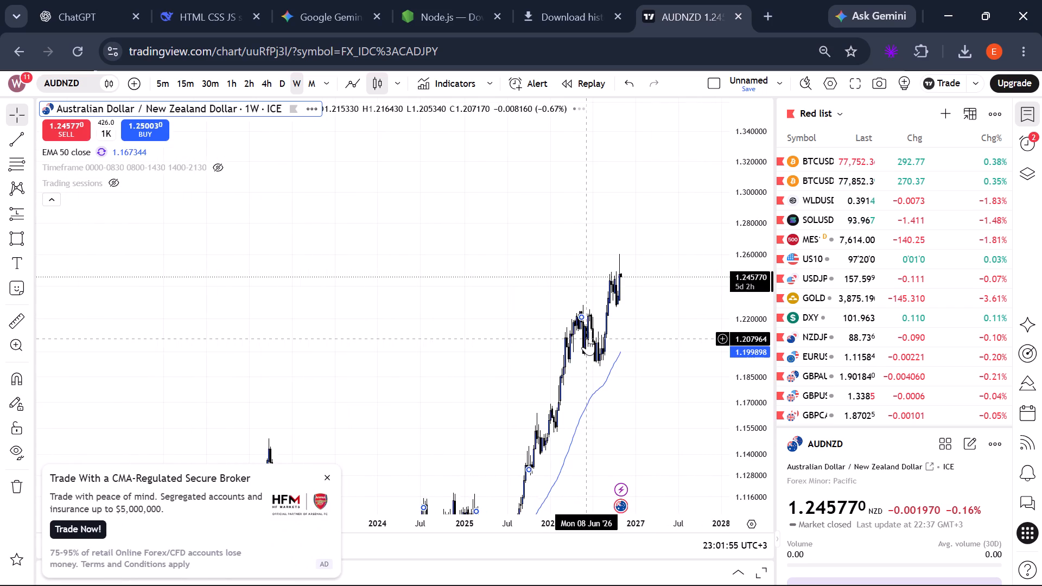
pyautogui.scroll(1, 587, 339)
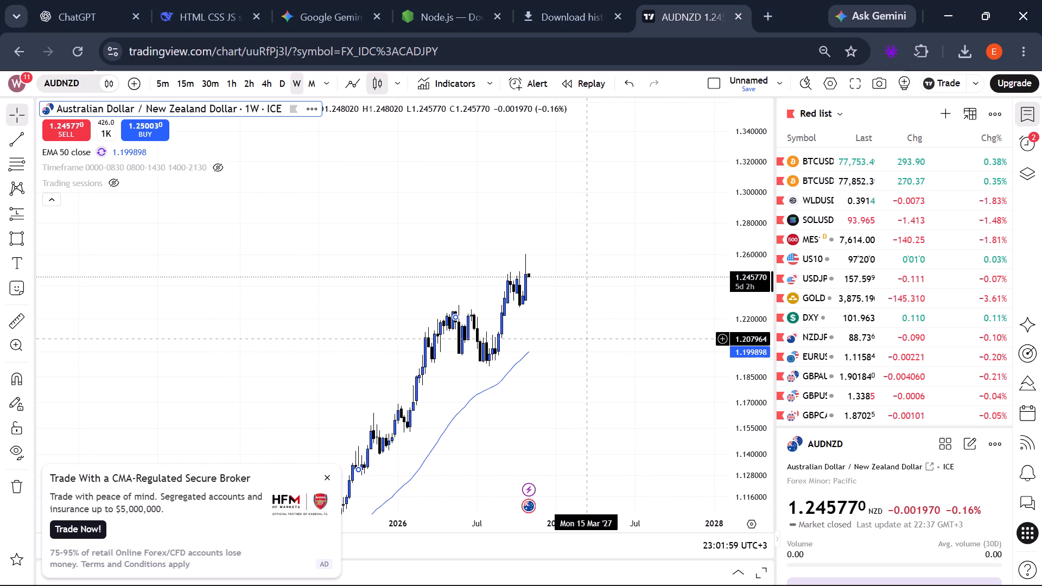
pyautogui.scroll(-1, 587, 339)
# Return AUDNZD to the monthly timeframe and compare the current price area with the 2011–2013 highs.
pyautogui.click(309, 82)
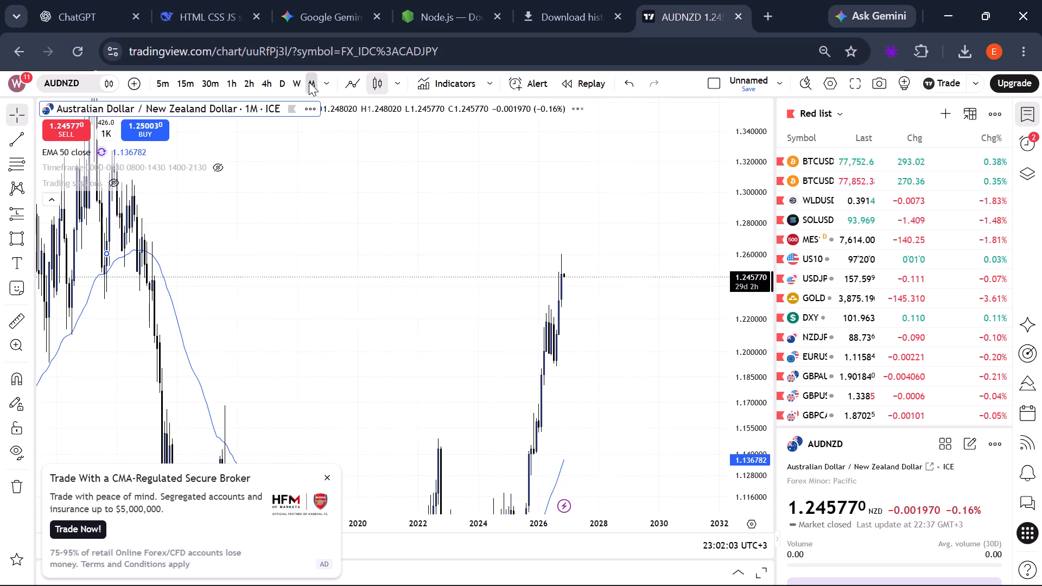
pyautogui.scroll(-1, 299, 296)
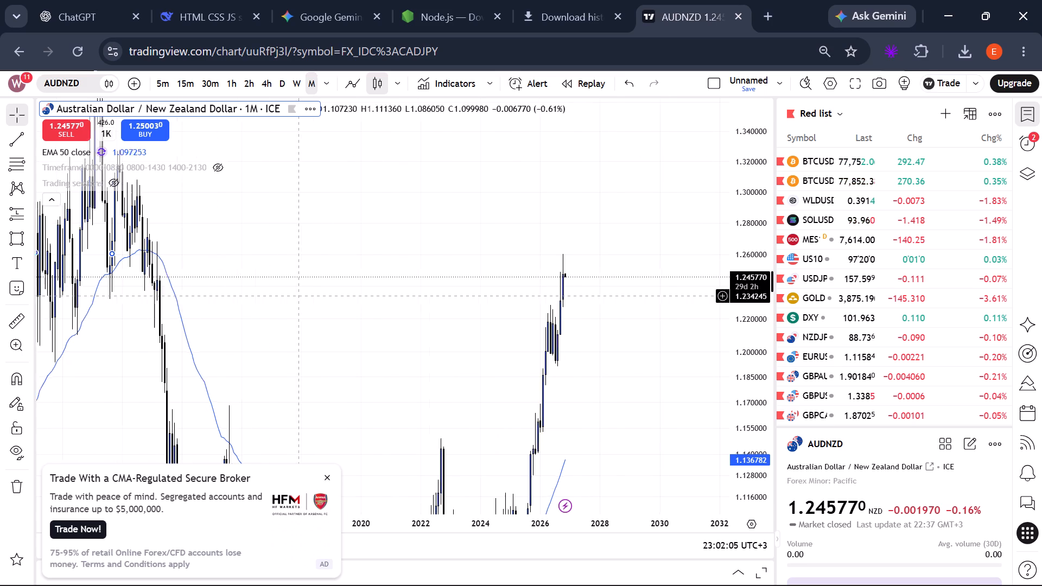
pyautogui.scroll(-1, 299, 296)
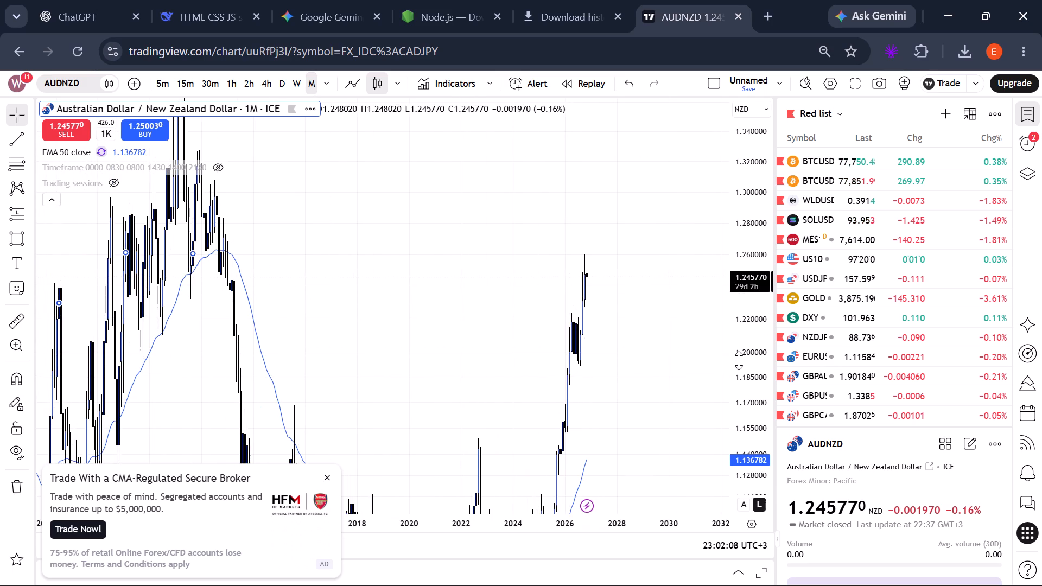
pyautogui.scroll(-7, 760, 377)
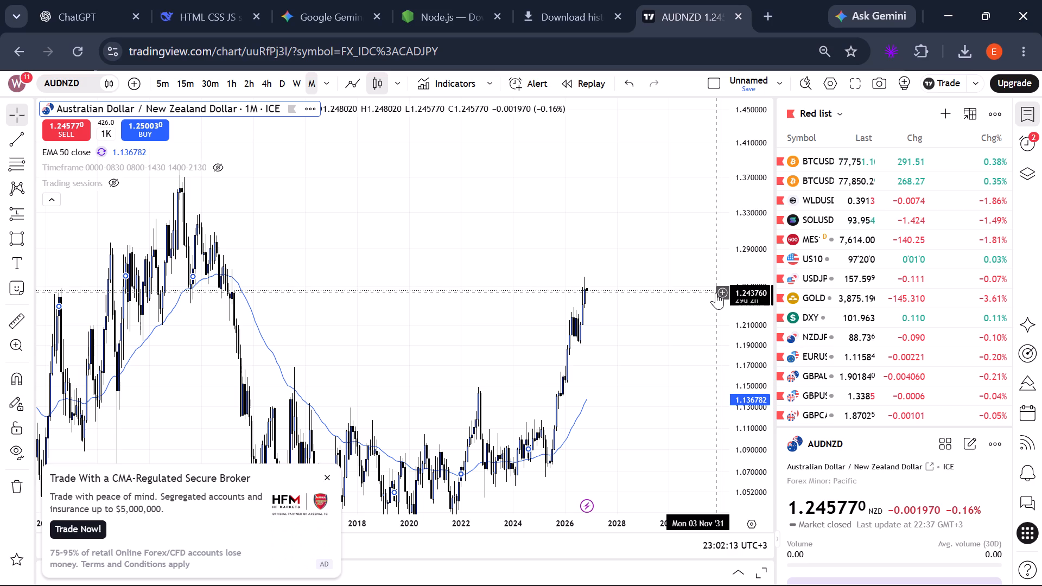
pyautogui.scroll(1, 716, 292)
pyautogui.scroll(-2, 716, 292)
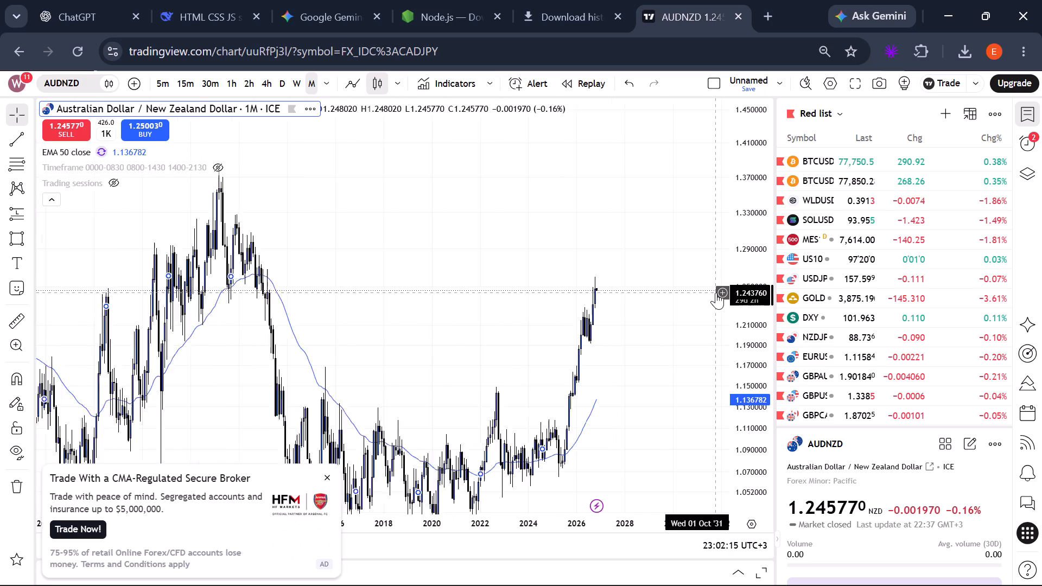
pyautogui.scroll(-2, 716, 292)
pyautogui.scroll(1, 716, 292)
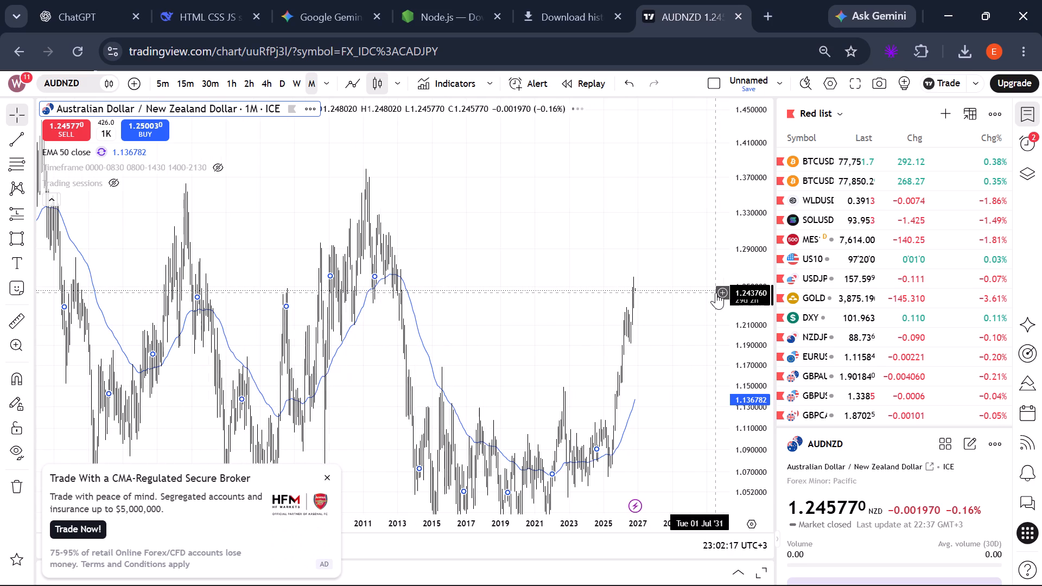
pyautogui.scroll(2, 716, 292)
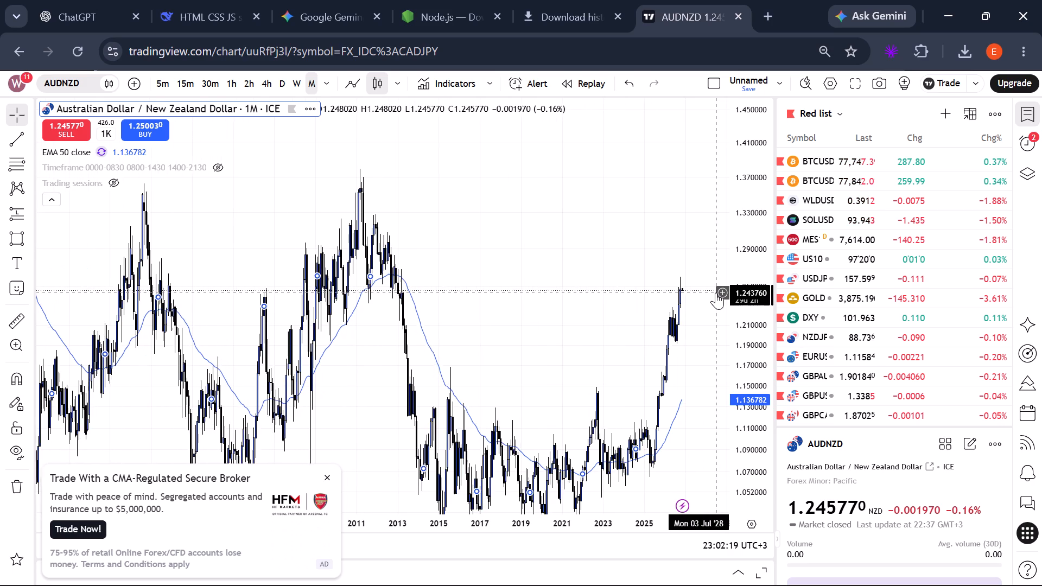
pyautogui.scroll(1, 716, 292)
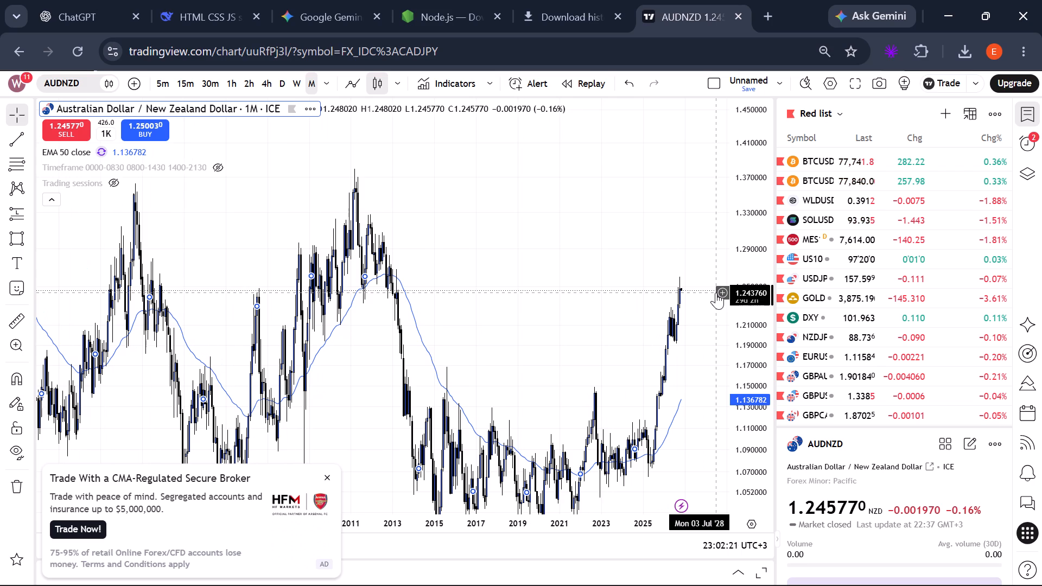
pyautogui.scroll(2, 716, 292)
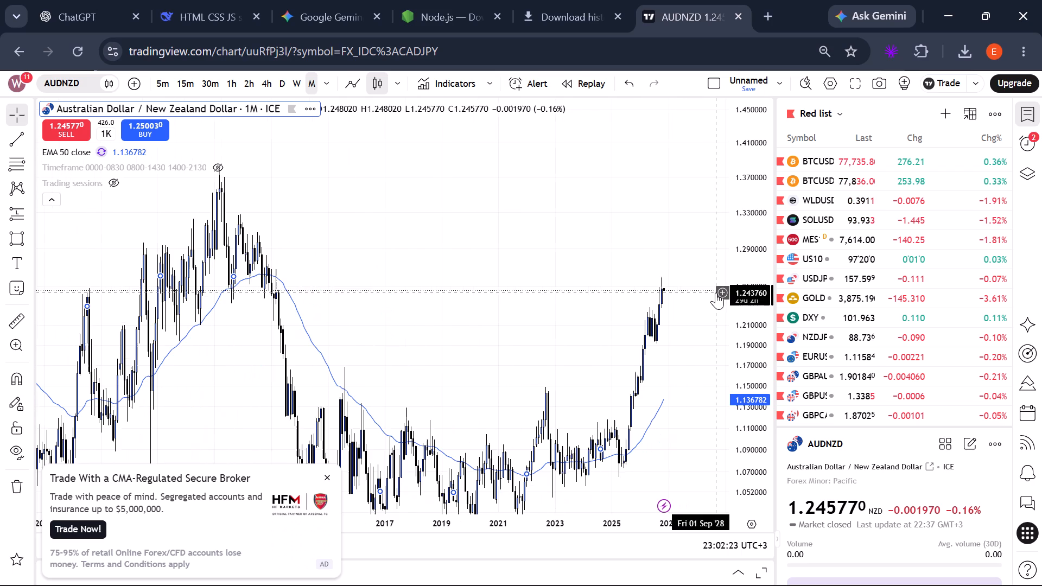
pyautogui.scroll(2, 716, 292)
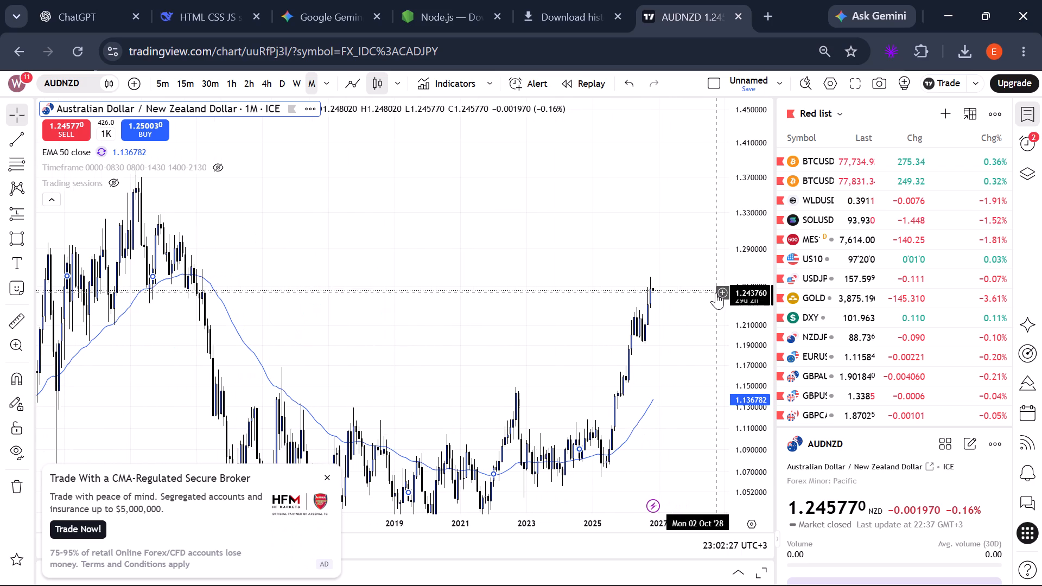
pyautogui.scroll(2, 716, 292)
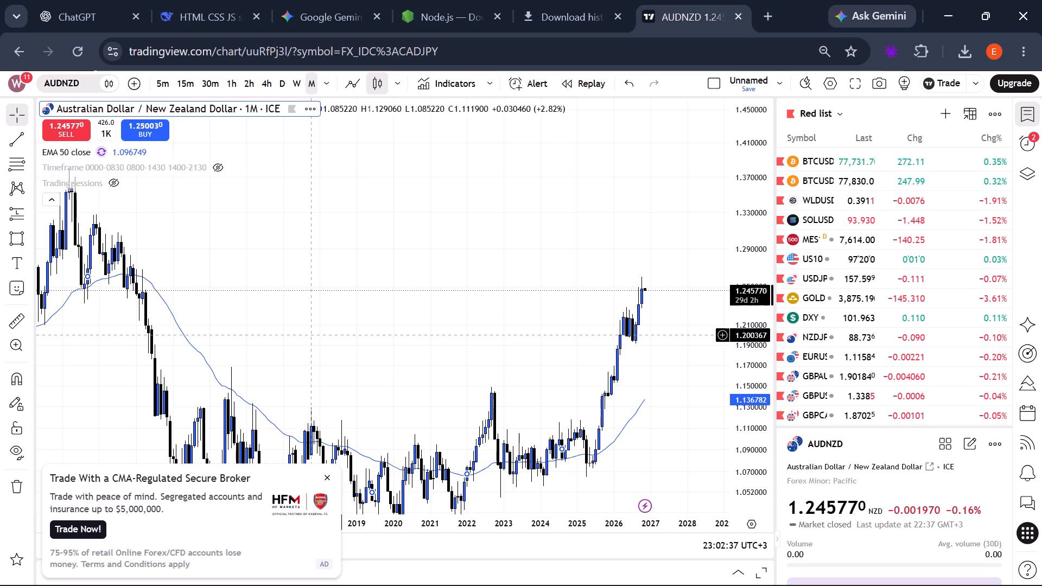
# Draw a thin rectangle zone on AUDNZD's monthly chart from about 1.2444 to 1.2506, spanning late 2010 to February 2028.
pyautogui.click(14, 233)
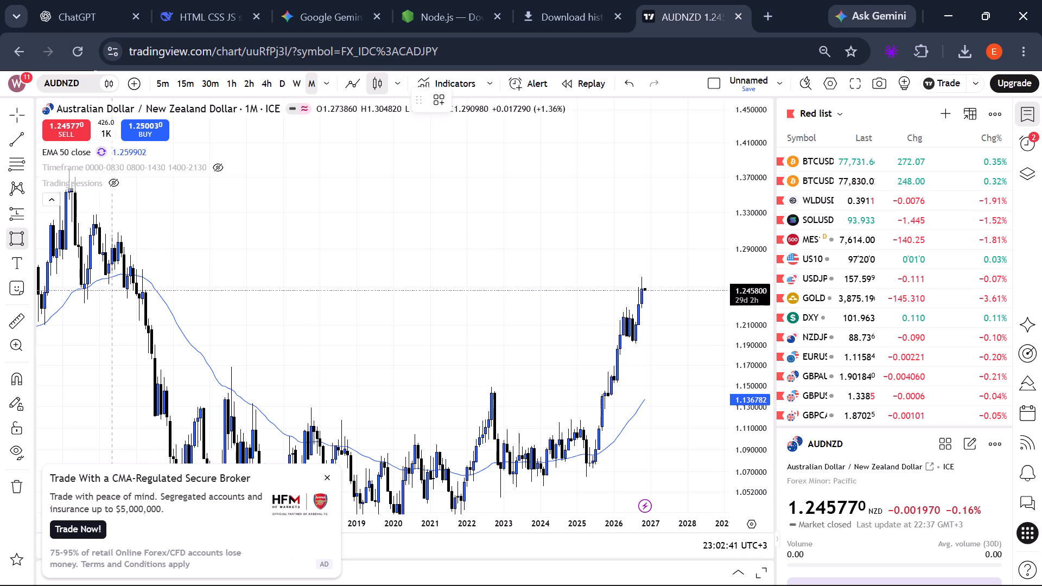
pyautogui.click(54, 292)
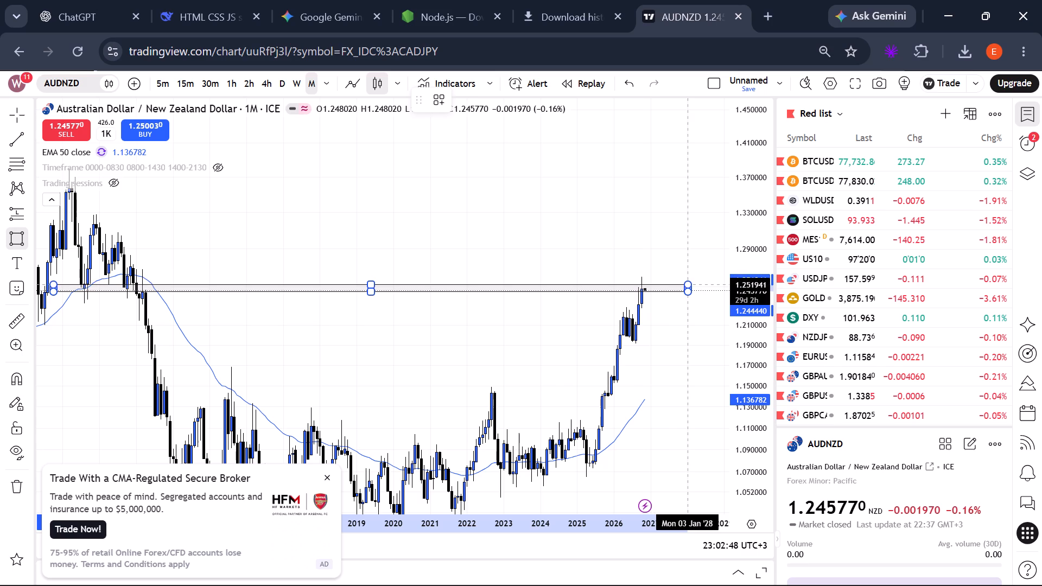
pyautogui.click(689, 286)
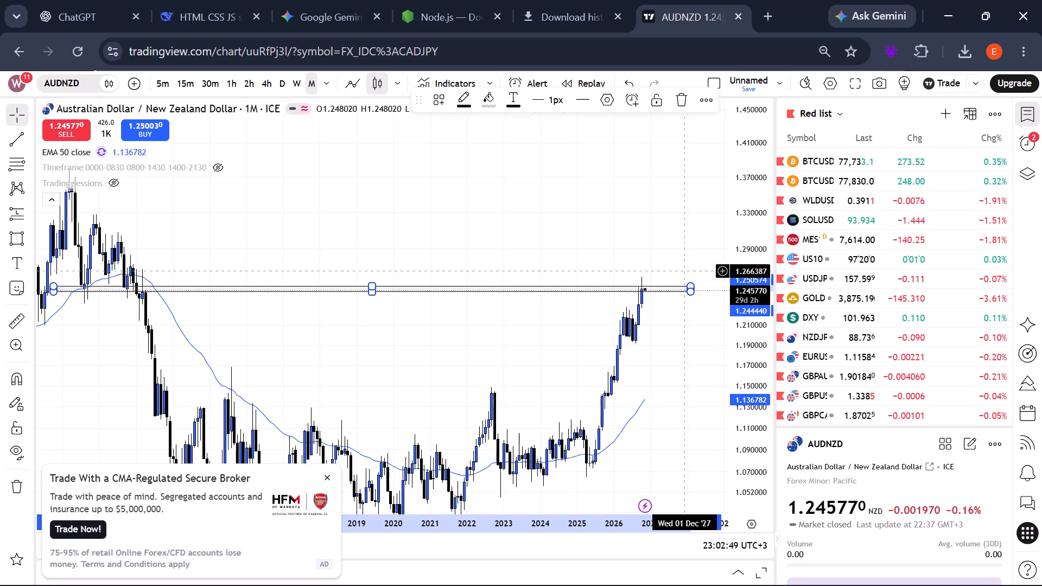
pyautogui.click(600, 239)
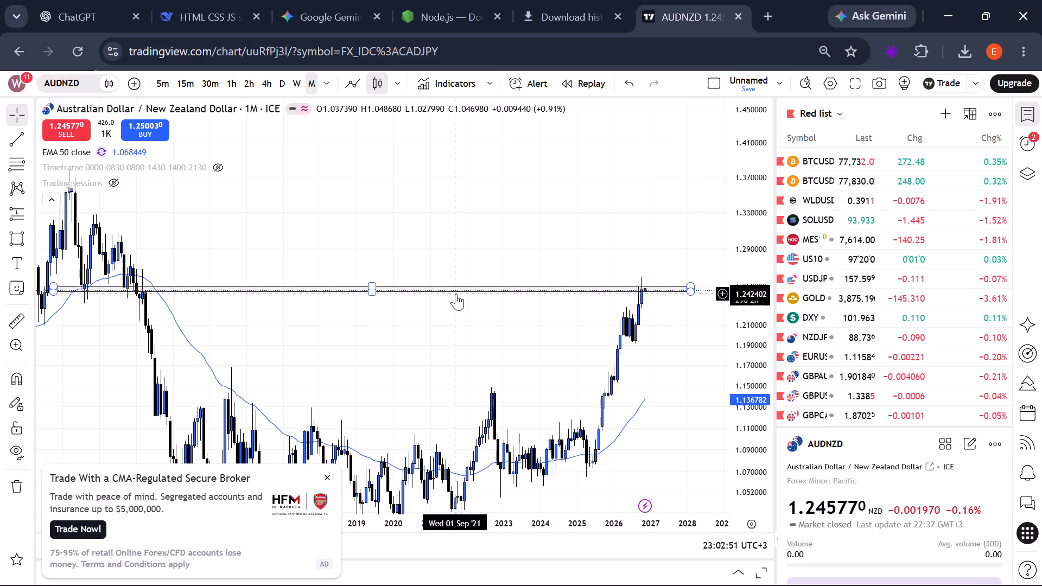
# Move the AUDNZD rectangle zone slightly lower so it spans about 1.237 to 1.243, and deselect it.
pyautogui.moveTo(454, 289); pyautogui.dragTo(454, 298)
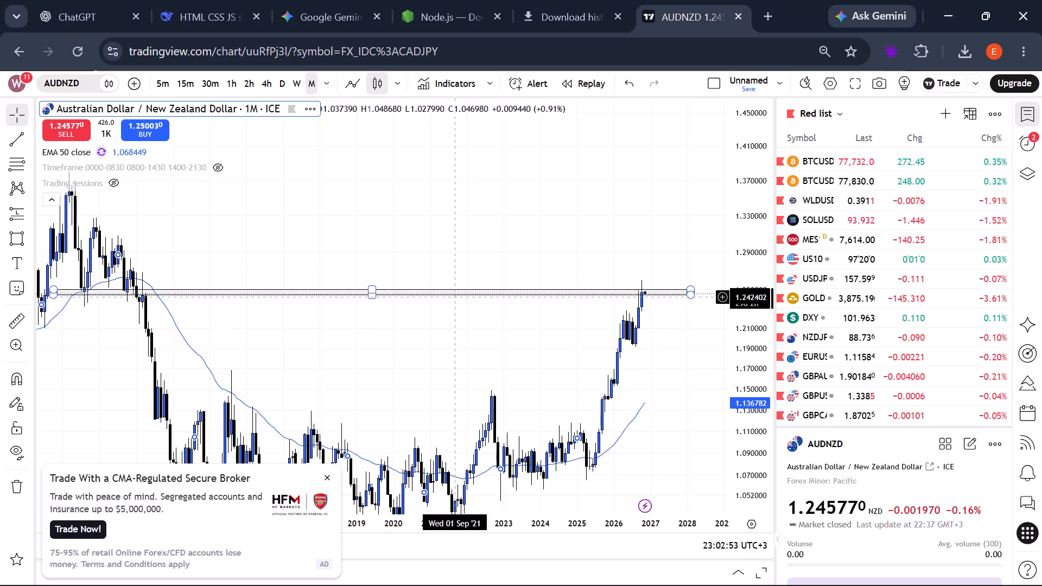
pyautogui.moveTo(454, 298); pyautogui.dragTo(454, 300)
pyautogui.click(453, 292)
pyautogui.moveTo(453, 292); pyautogui.dragTo(453, 294)
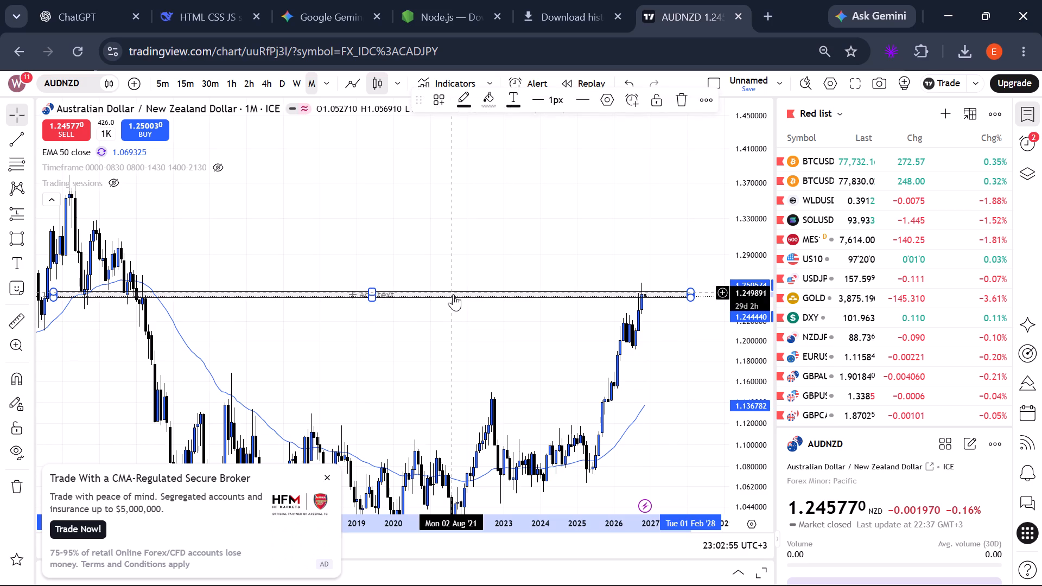
pyautogui.moveTo(453, 294); pyautogui.dragTo(453, 300)
pyautogui.click(458, 224)
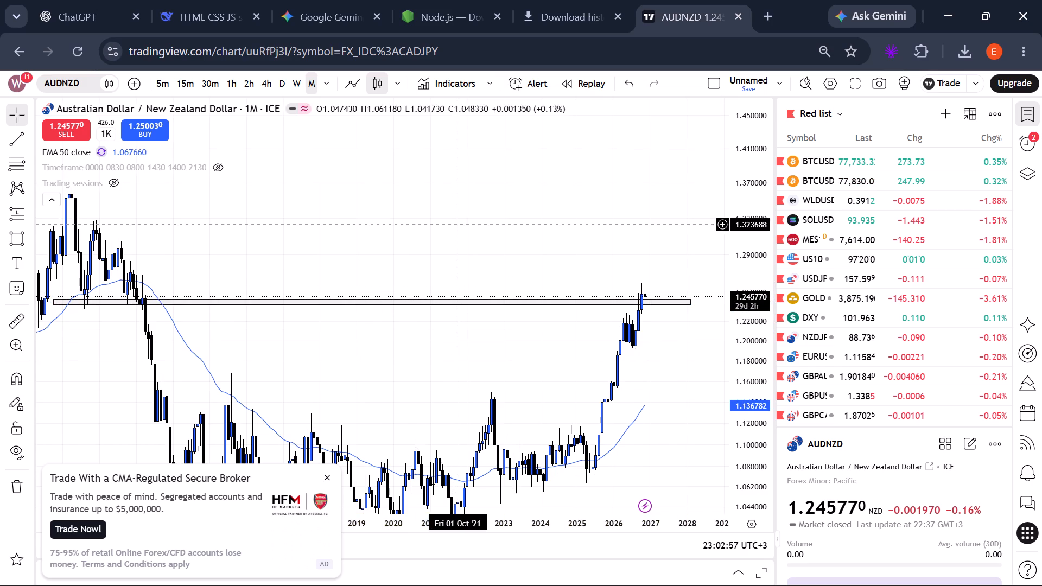
# Switch AUDNZD to the weekly timeframe, dismiss the broker ad and examine the 2024–2026 candles around the zone.
pyautogui.click(296, 82)
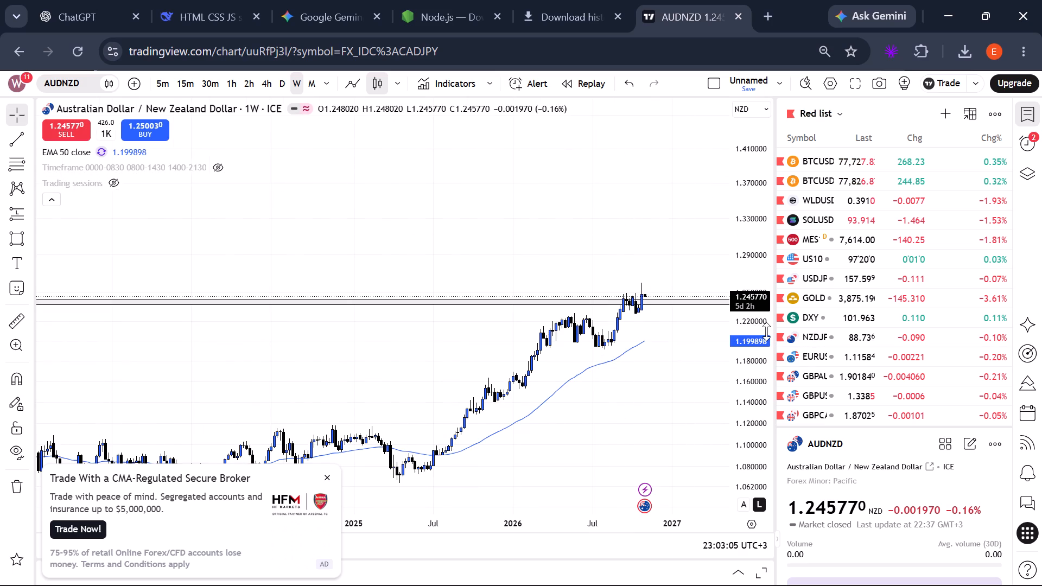
pyautogui.scroll(-5, 766, 332)
pyautogui.scroll(9, 766, 332)
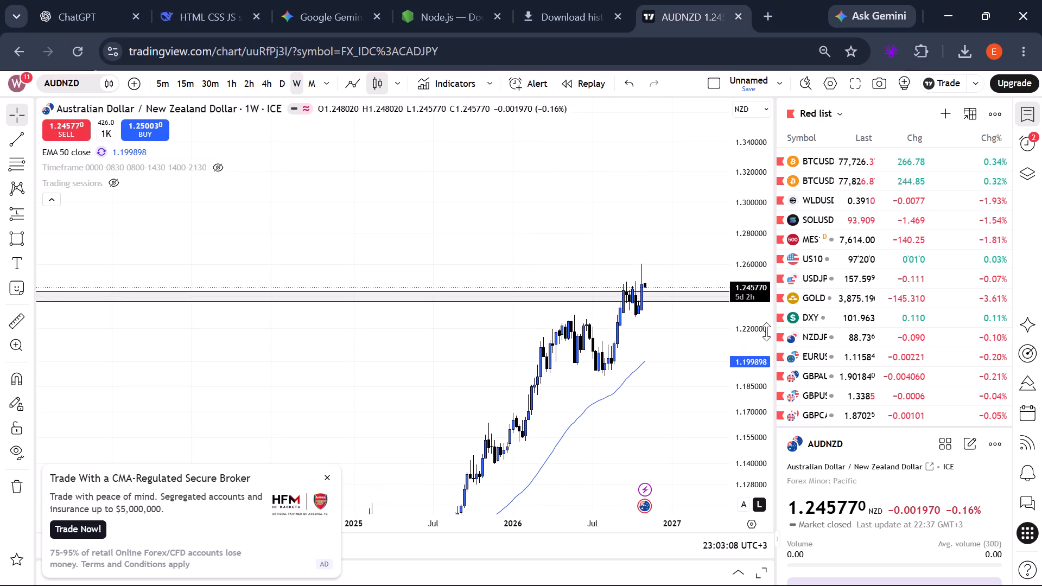
pyautogui.scroll(1, 761, 337)
pyautogui.scroll(-2, 668, 341)
pyautogui.scroll(1, 668, 341)
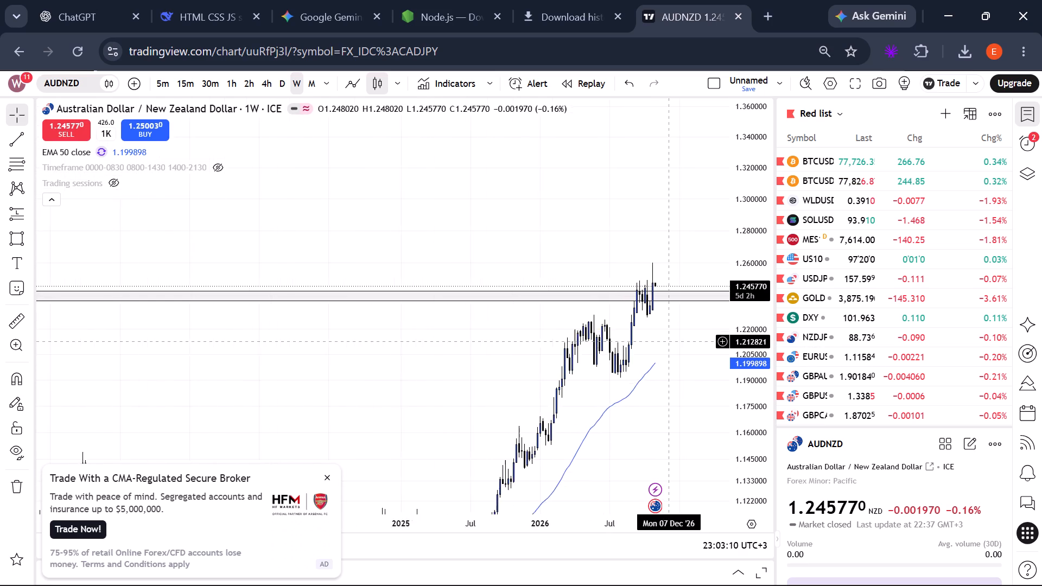
pyautogui.scroll(2, 668, 341)
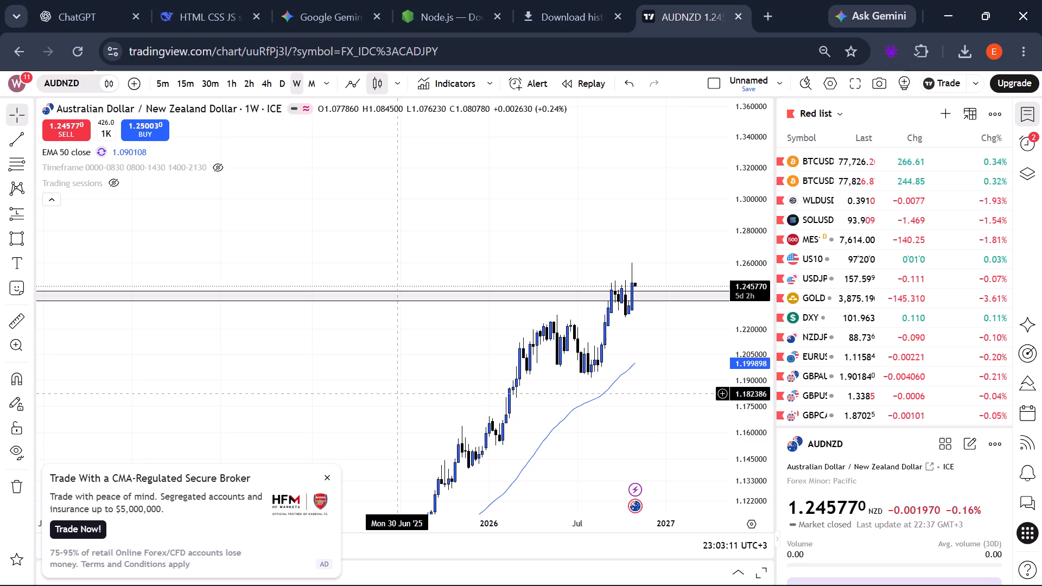
pyautogui.click(330, 475)
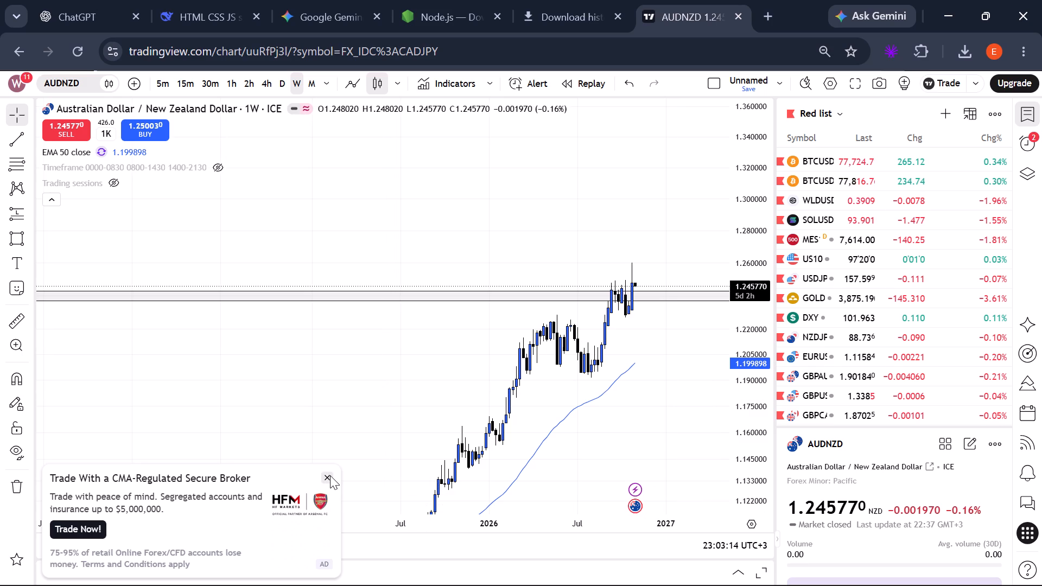
pyautogui.moveTo(538, 488); pyautogui.dragTo(500, 379)
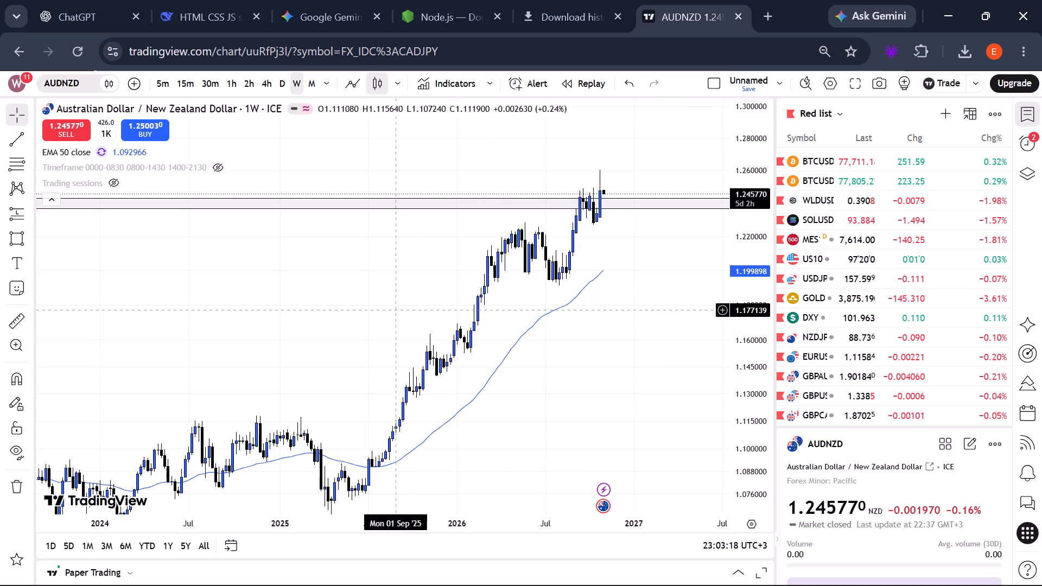
# Draw a trend line under AUDNZD's weekly rise from about 1.1302 on 10 Nov 2025 to about 1.2504 on 4 Jan 2027.
pyautogui.click(21, 139)
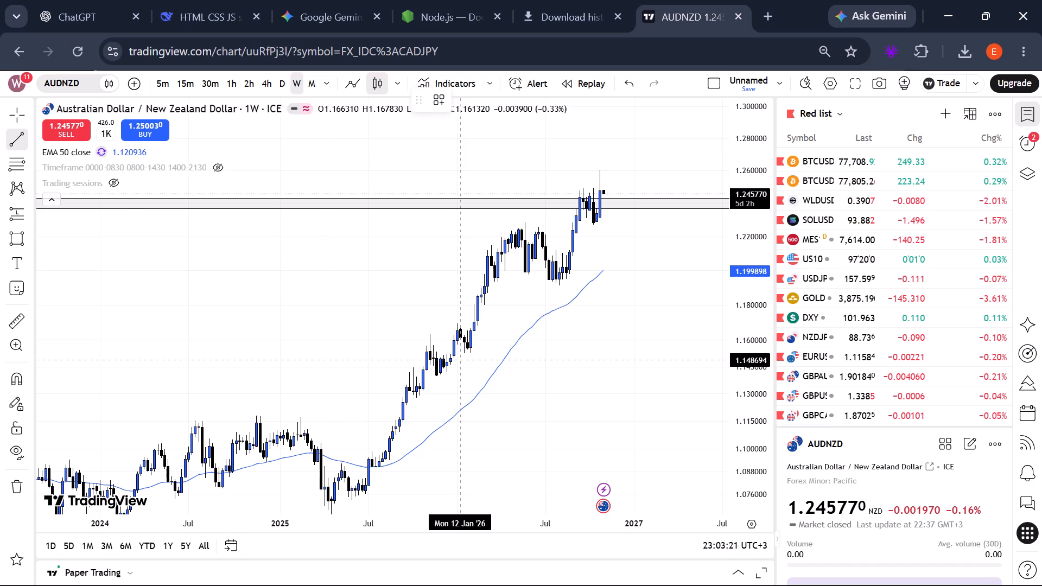
pyautogui.click(431, 393)
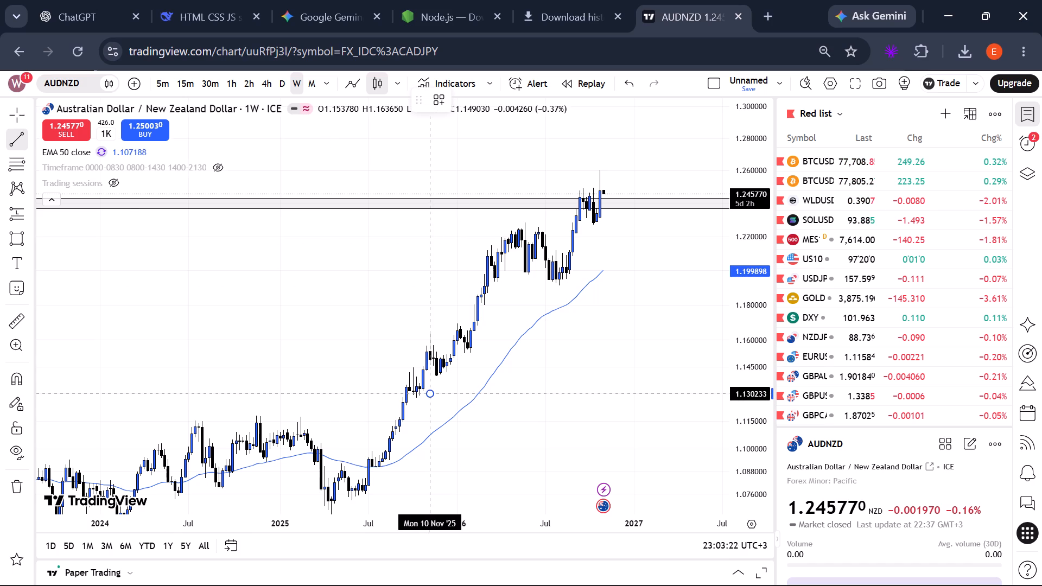
pyautogui.doubleClick(634, 186)
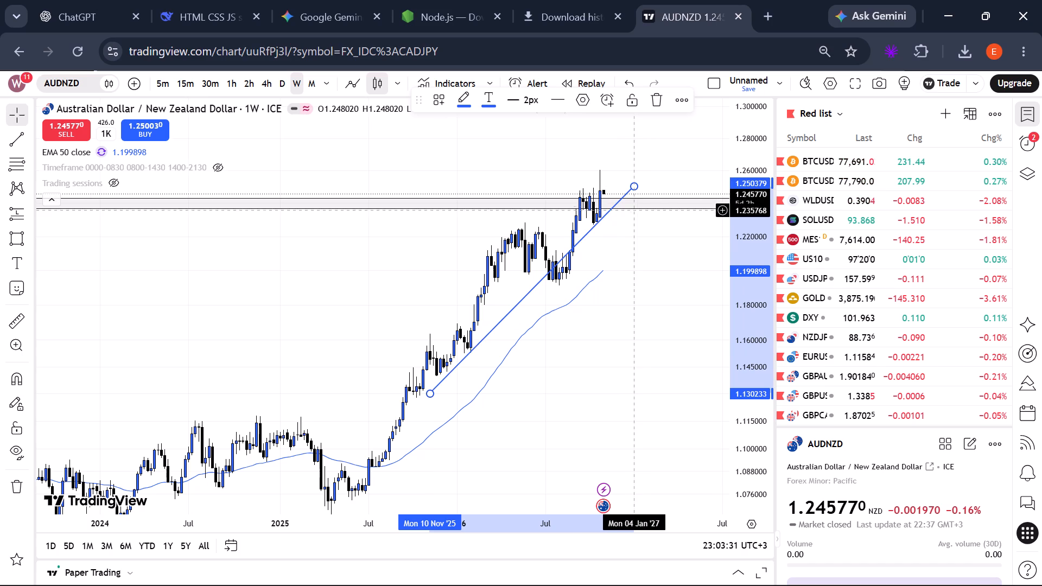
pyautogui.scroll(4, 609, 302)
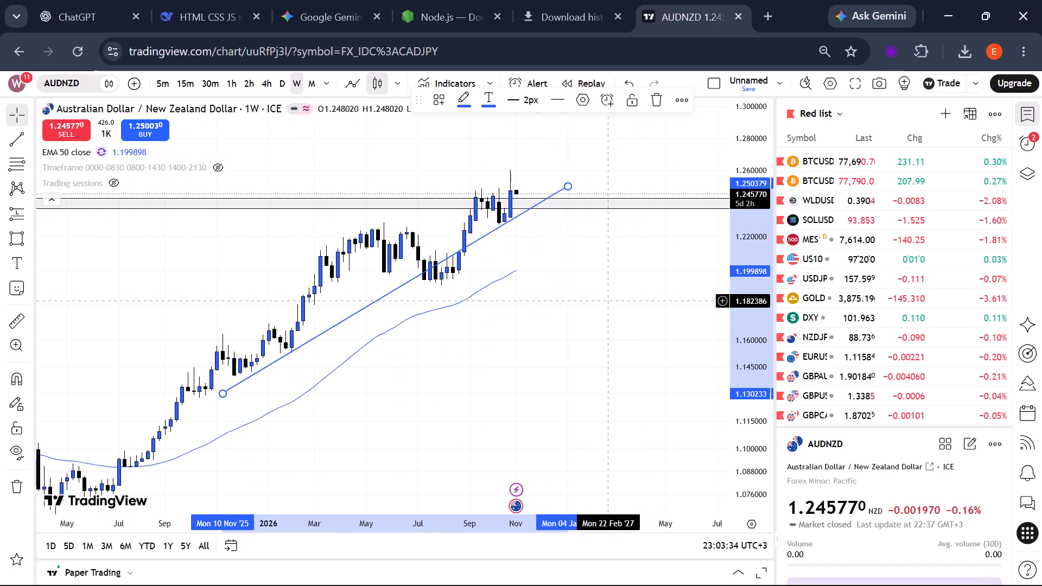
pyautogui.click(657, 286)
# Change the AUDNZD weekly chart from Candles to Line to check the trend line against closing prices.
pyautogui.scroll(2, 747, 245)
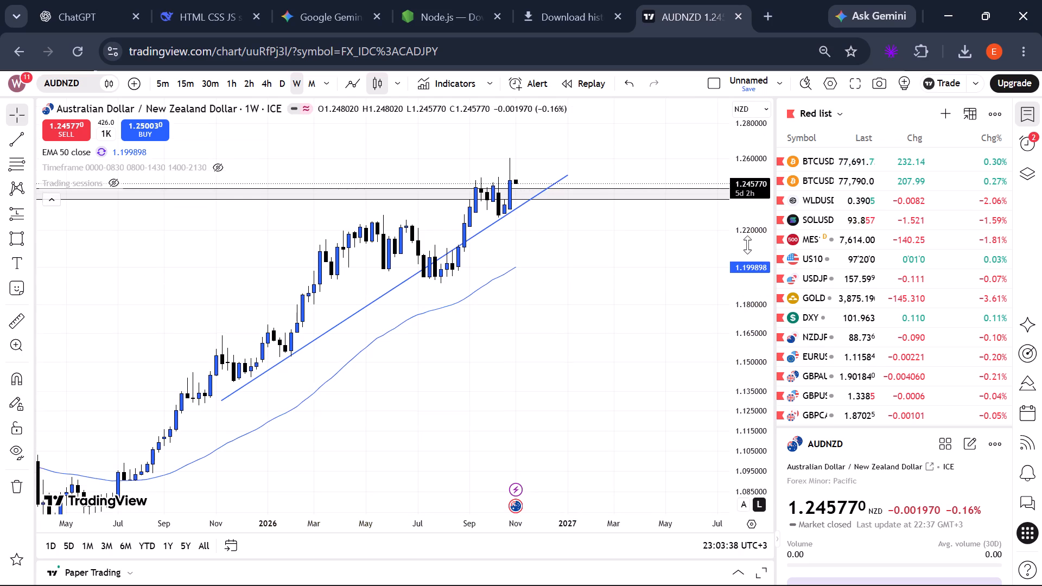
pyautogui.scroll(4, 747, 245)
pyautogui.scroll(-1, 584, 235)
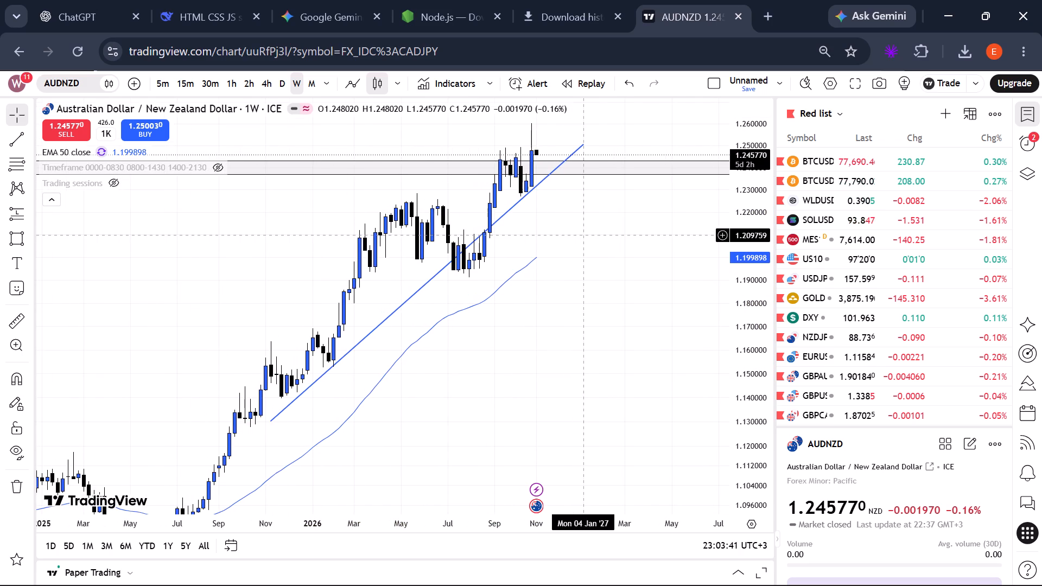
pyautogui.scroll(1, 584, 235)
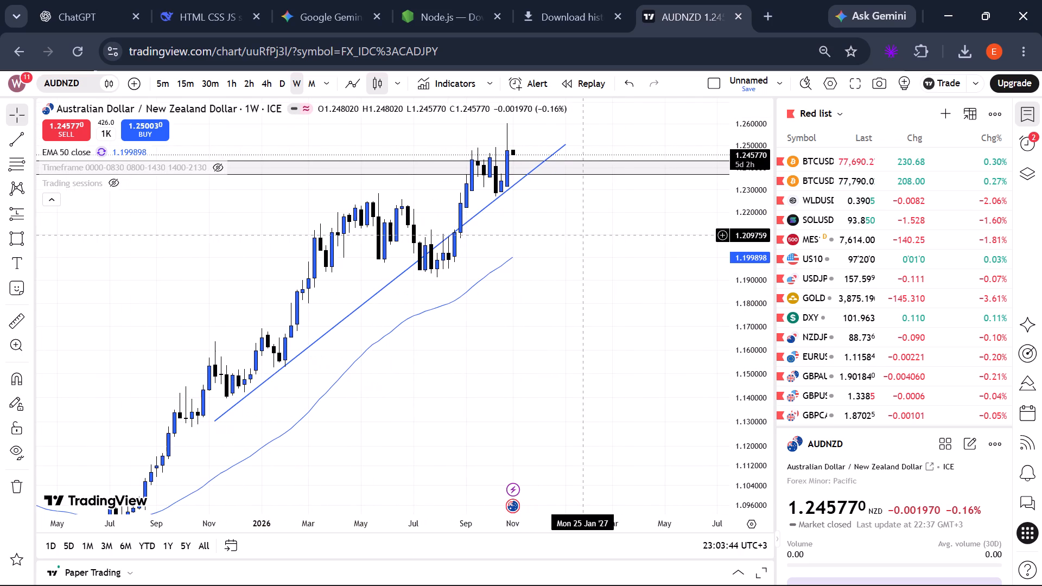
pyautogui.moveTo(584, 233); pyautogui.dragTo(590, 335)
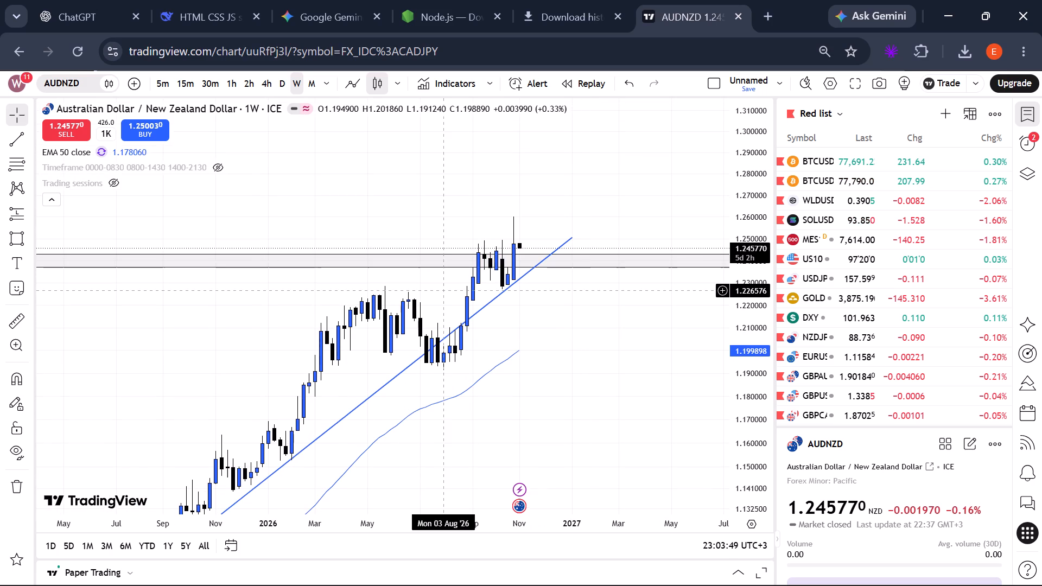
pyautogui.click(377, 85)
pyautogui.click(394, 84)
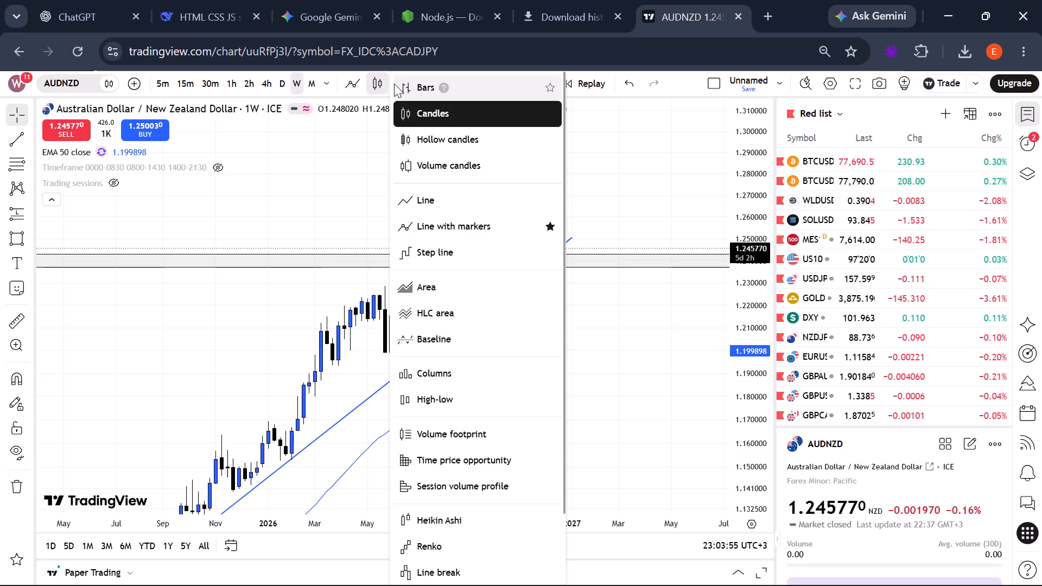
pyautogui.click(437, 209)
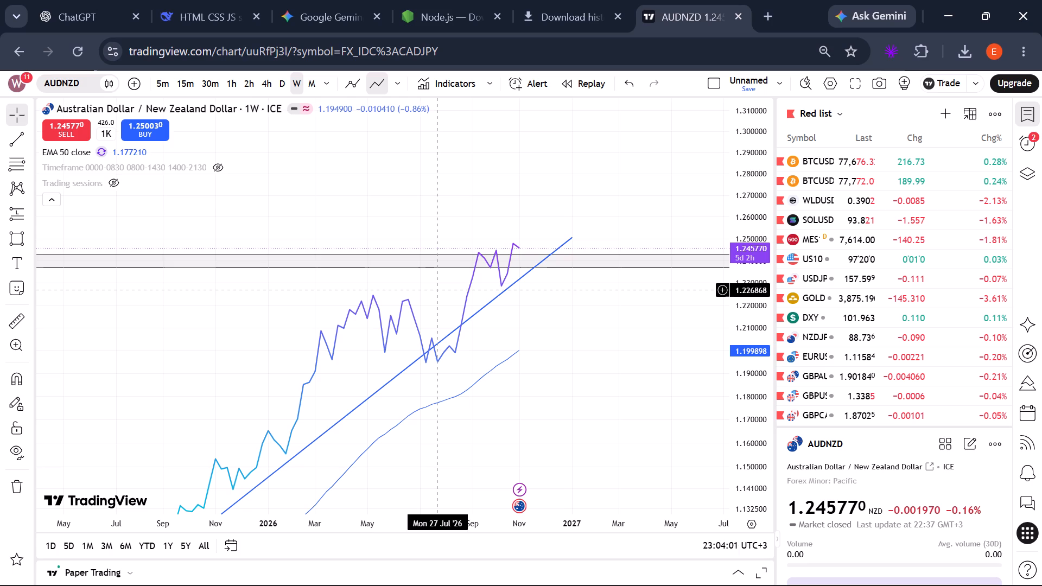
# Nudge the lower trend line to end near 1.2531 on 28 Dec 2026, and stretch its start back to about 1.1147 on 1 Sep 2025.
pyautogui.scroll(-1, 440, 290)
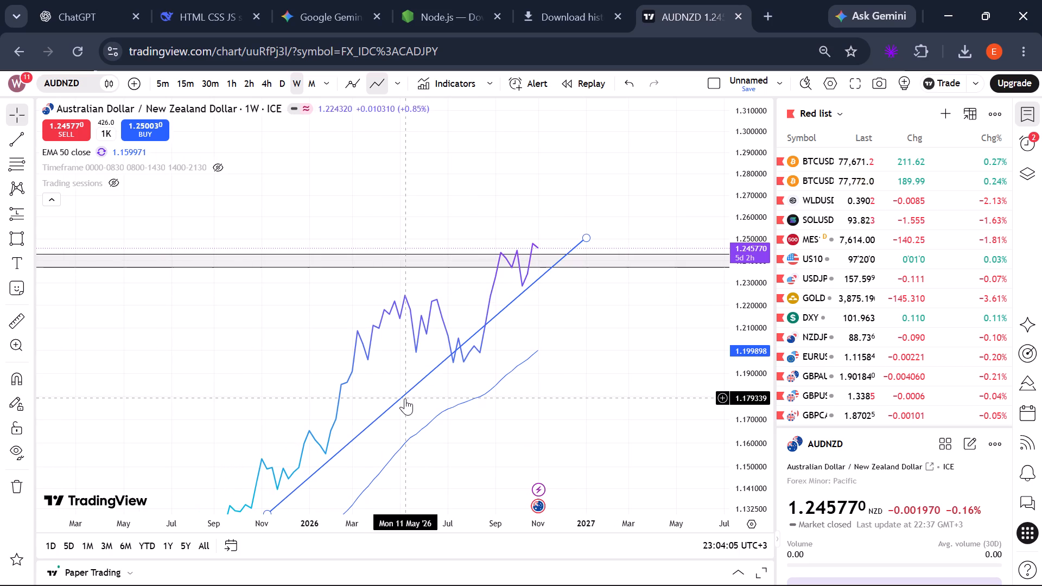
pyautogui.moveTo(399, 398); pyautogui.dragTo(395, 392)
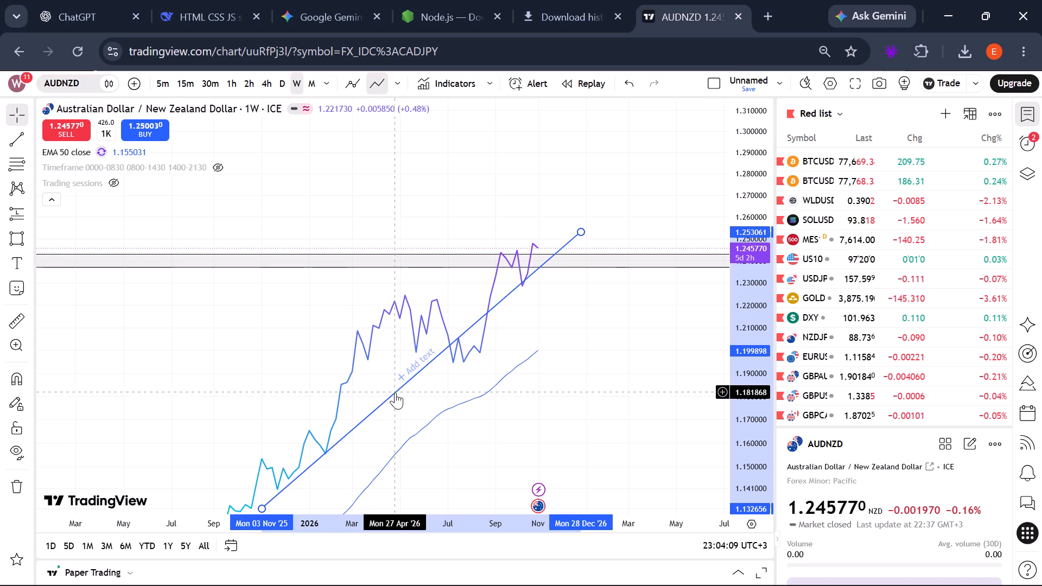
pyautogui.moveTo(588, 438); pyautogui.dragTo(647, 266)
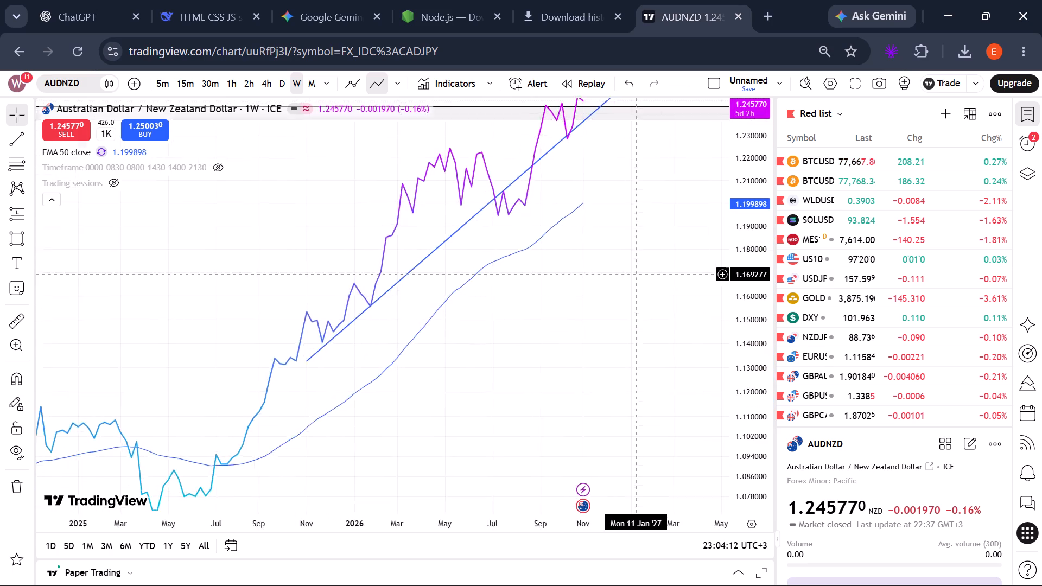
pyautogui.moveTo(647, 266); pyautogui.dragTo(706, 260)
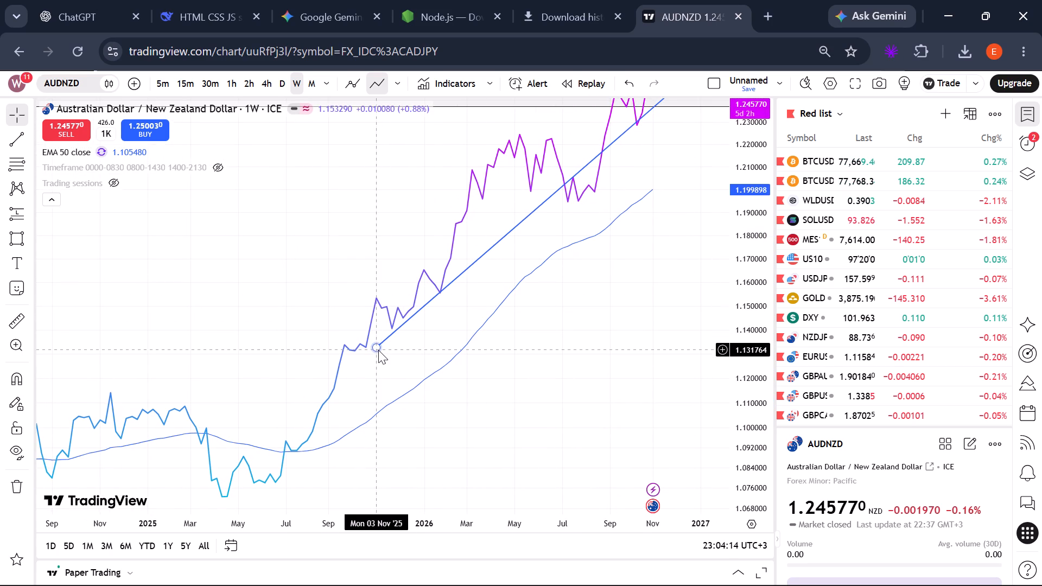
pyautogui.moveTo(378, 350); pyautogui.dragTo(334, 388)
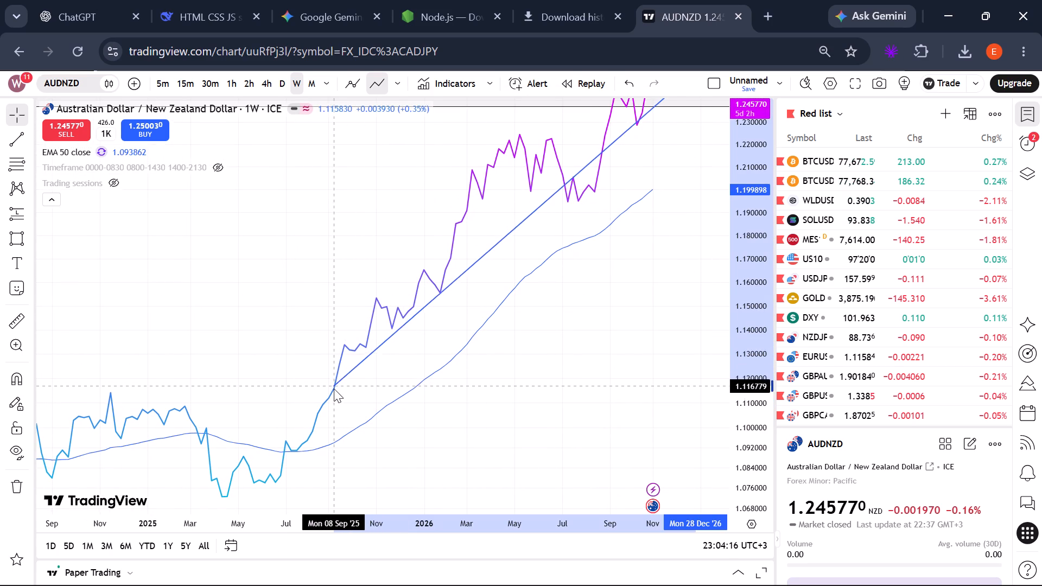
pyautogui.moveTo(334, 388); pyautogui.dragTo(327, 392)
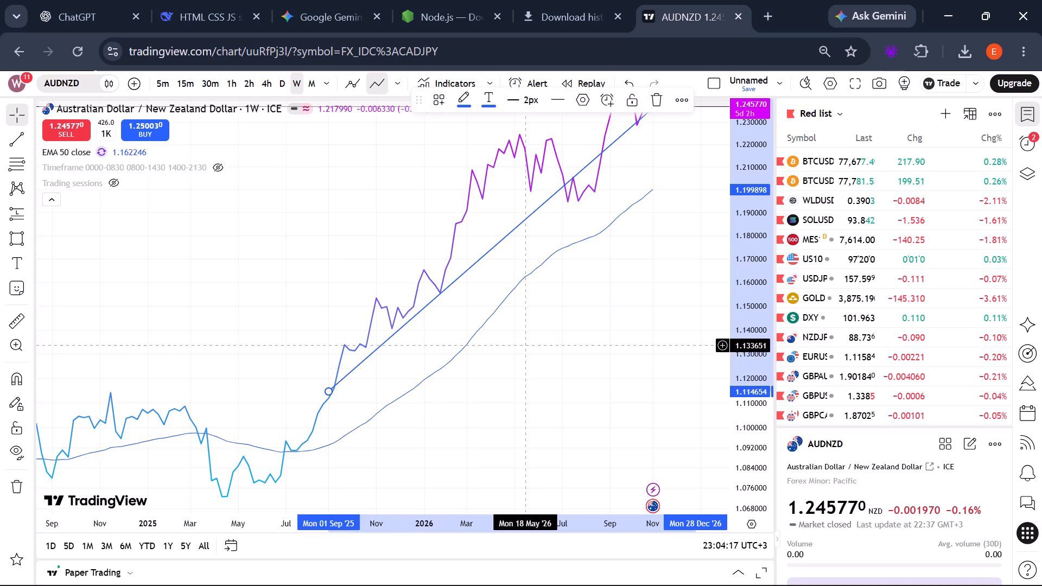
pyautogui.click(581, 341)
pyautogui.moveTo(581, 341); pyautogui.dragTo(464, 493)
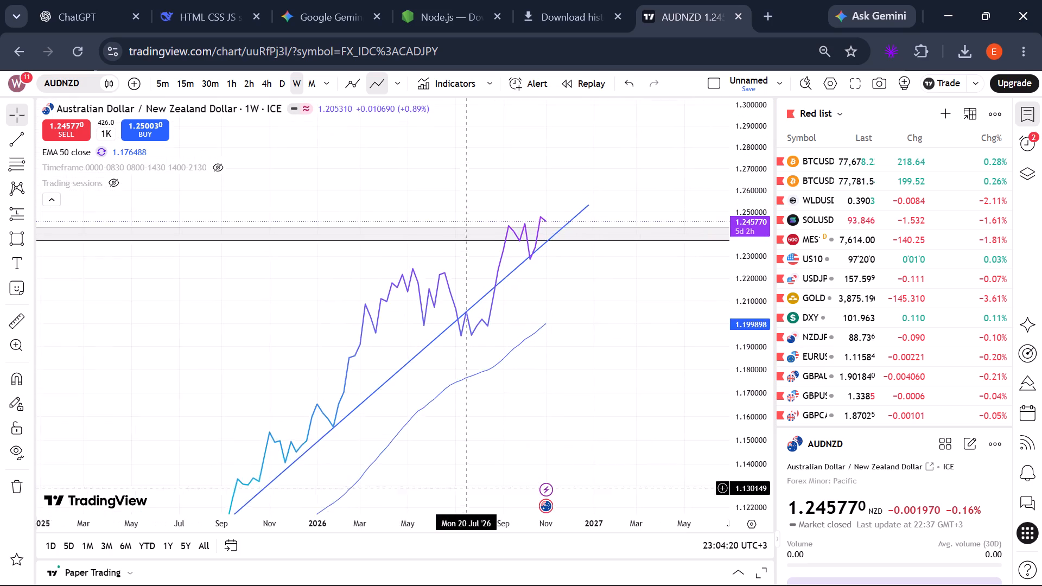
pyautogui.moveTo(464, 493); pyautogui.dragTo(453, 514)
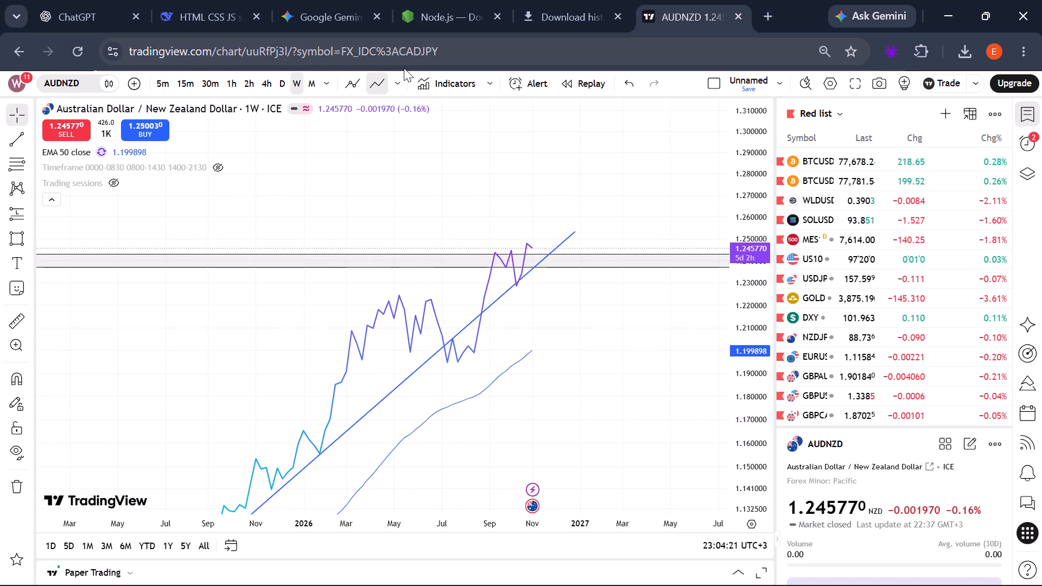
# Draw a second trend line above the 2026 highs from about 1.2092 on 2 Mar 2026 to about 1.2591 on 19 Oct 2026.
pyautogui.click(396, 84)
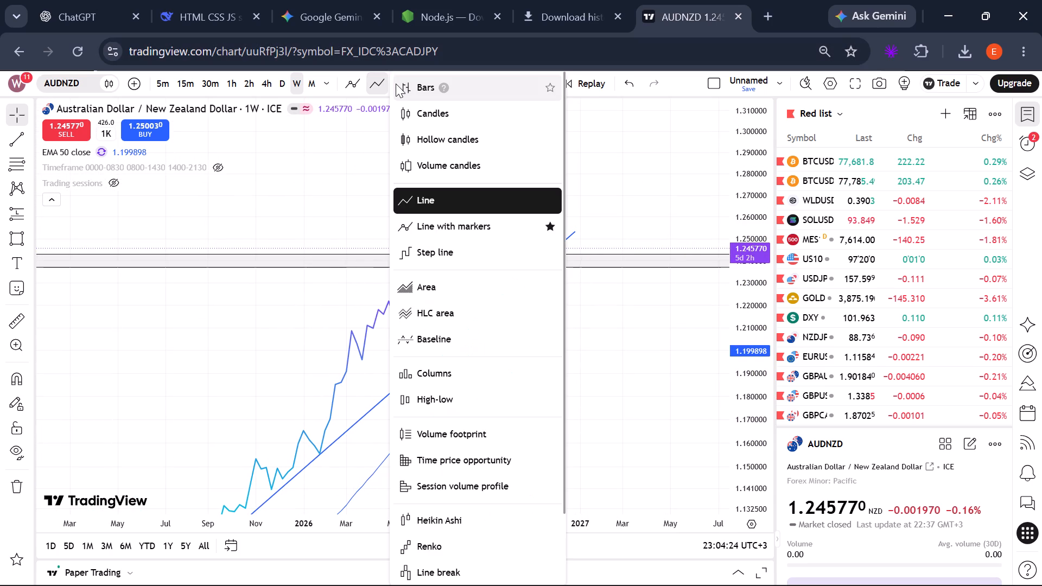
pyautogui.click(250, 255)
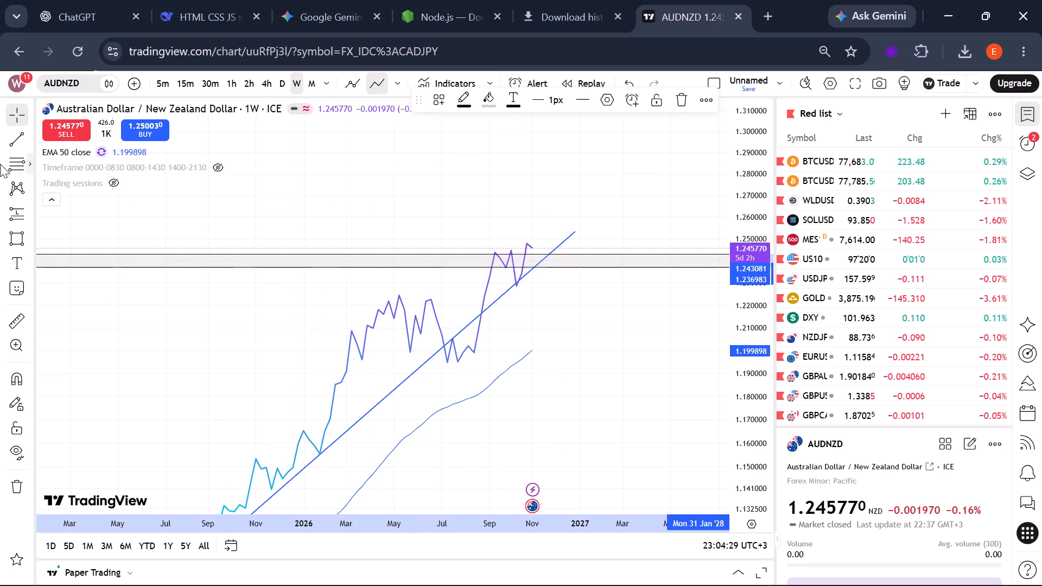
pyautogui.click(14, 131)
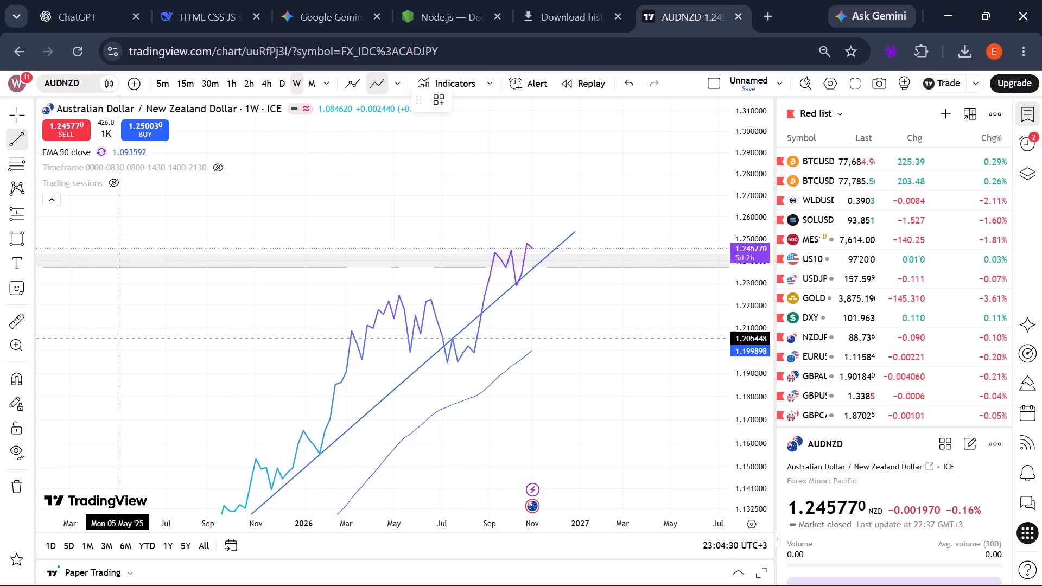
pyautogui.click(346, 329)
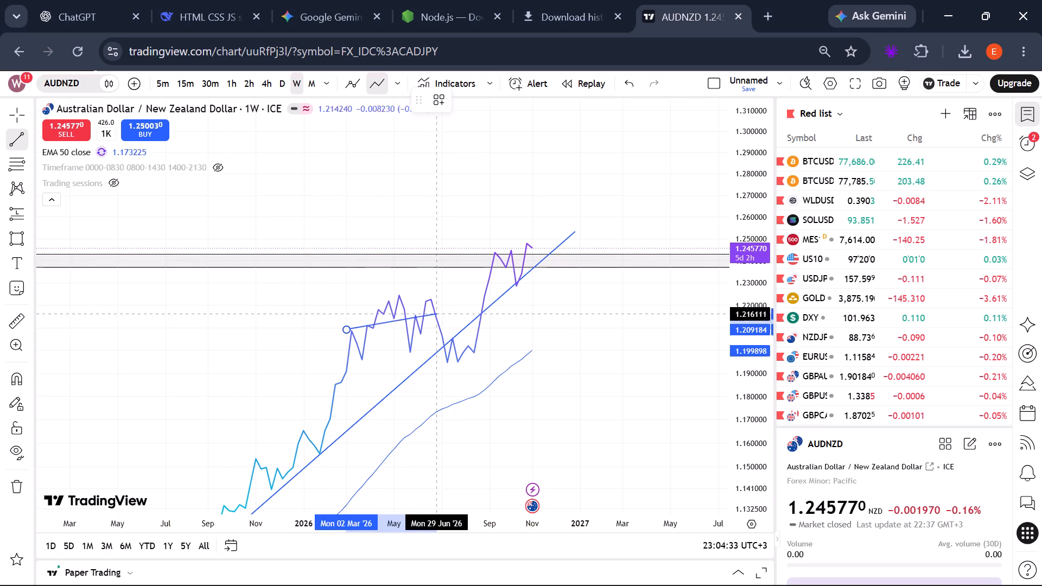
pyautogui.doubleClick(522, 219)
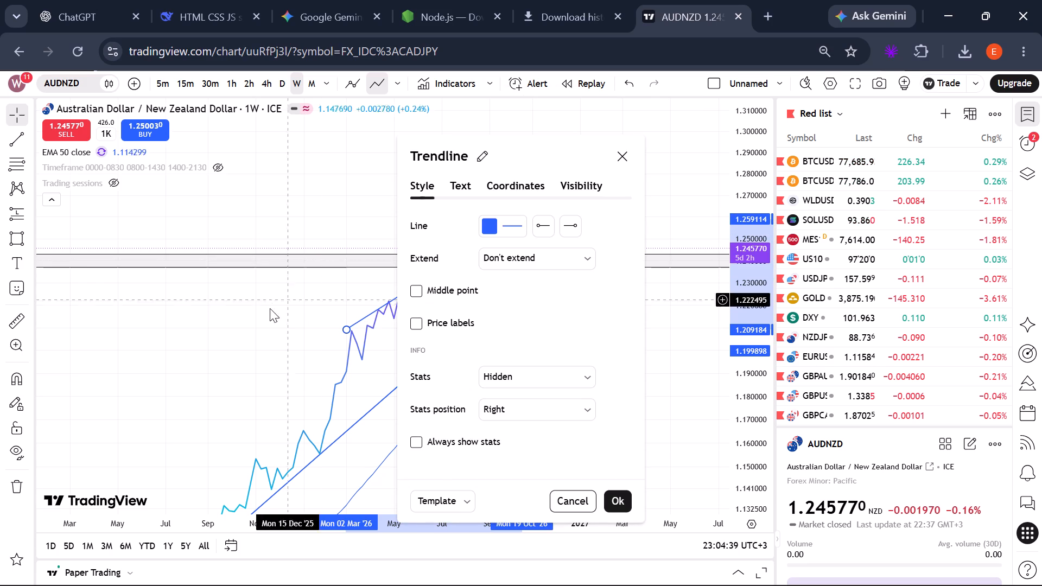
pyautogui.click(252, 337)
# Stretch the upper trend line's start back to about 1.1986 on 29 Dec 2025 and deselect it.
pyautogui.moveTo(252, 337); pyautogui.dragTo(455, 194)
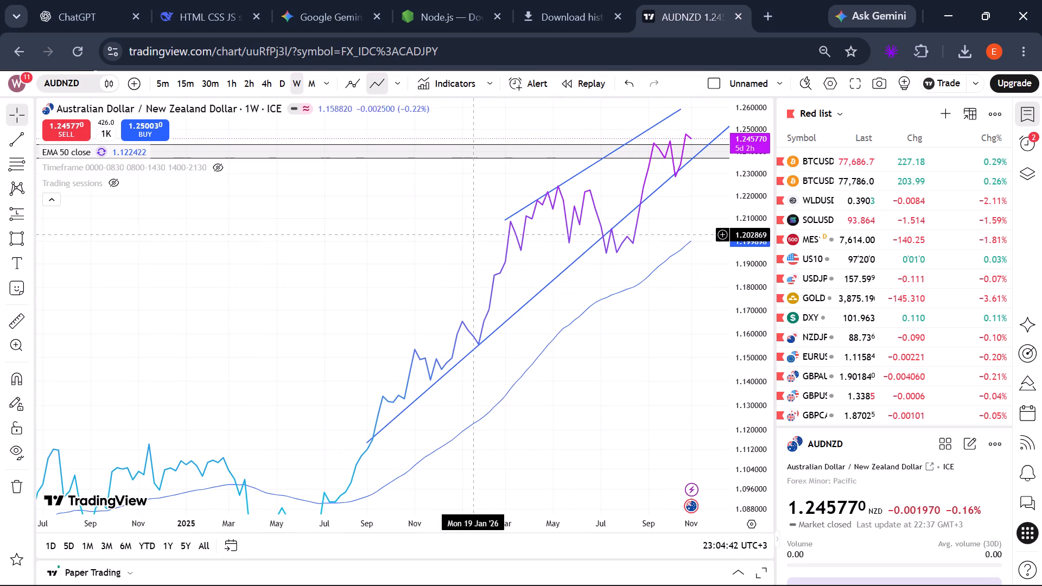
pyautogui.moveTo(507, 218); pyautogui.dragTo(481, 222)
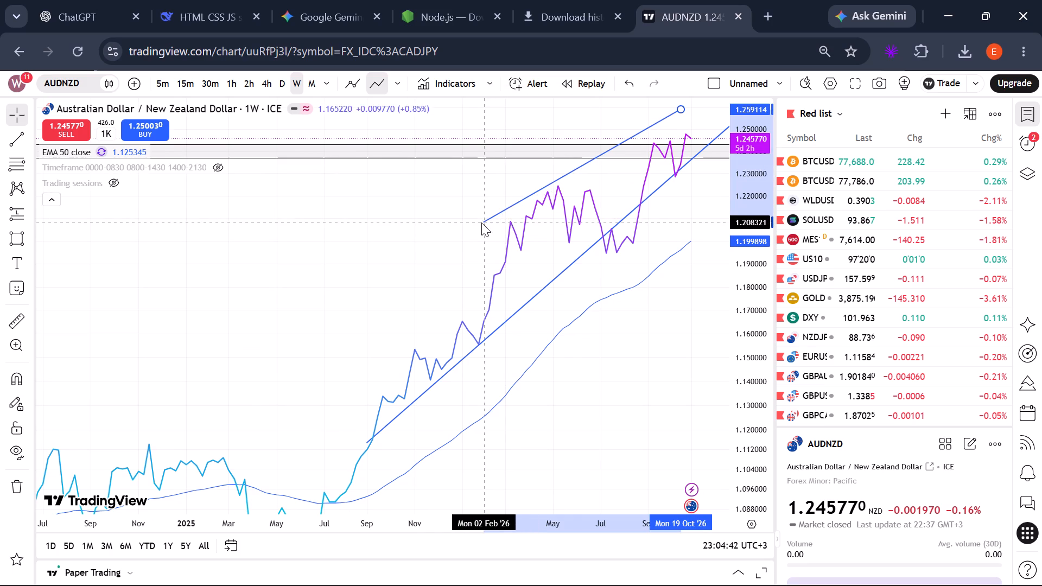
pyautogui.moveTo(481, 222); pyautogui.dragTo(459, 244)
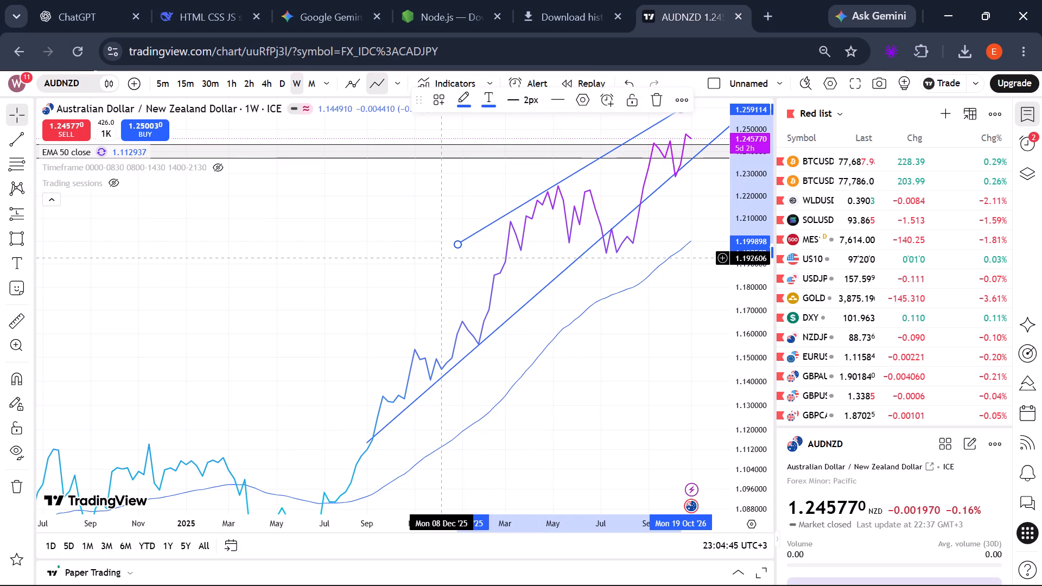
pyautogui.click(396, 291)
pyautogui.moveTo(396, 291); pyautogui.dragTo(150, 383)
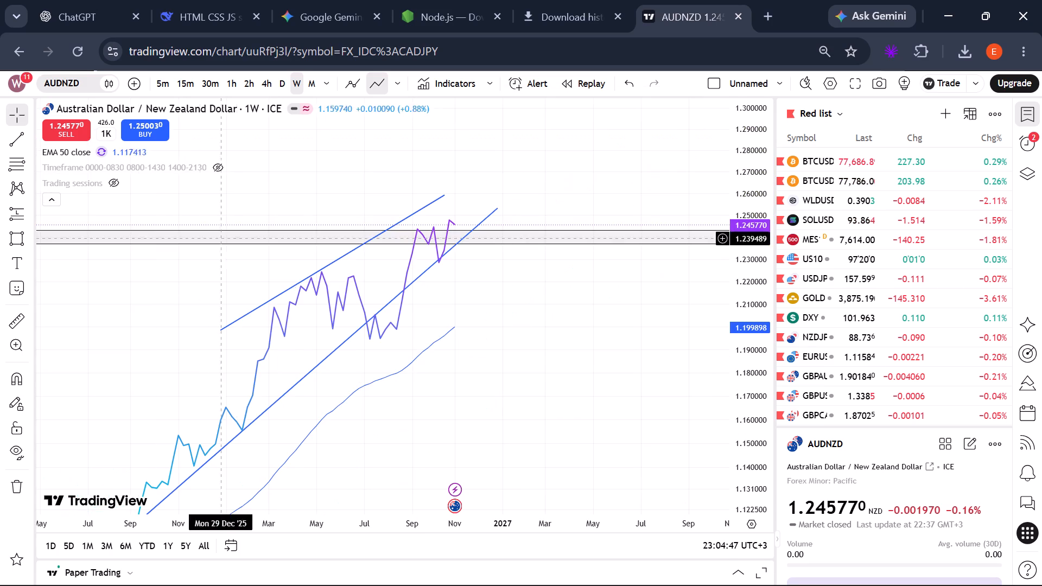
# Change the AUDNZD weekly chart type back to Candles.
pyautogui.click(397, 86)
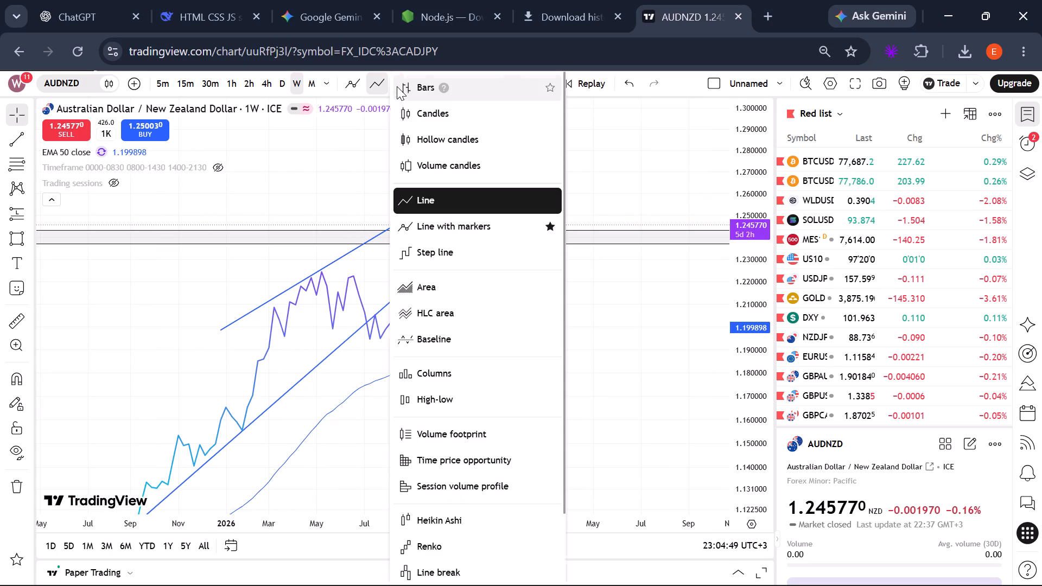
pyautogui.click(423, 111)
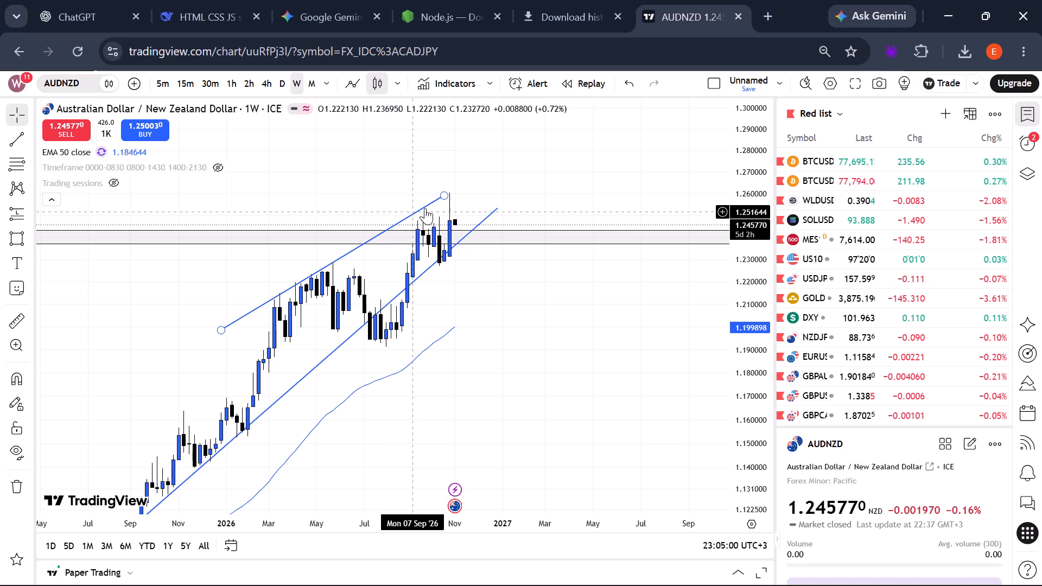
# Extend the upper trend line's end to about 1.2651 in early November 2026, above the latest wick, and deselect it.
pyautogui.moveTo(442, 195); pyautogui.dragTo(455, 184)
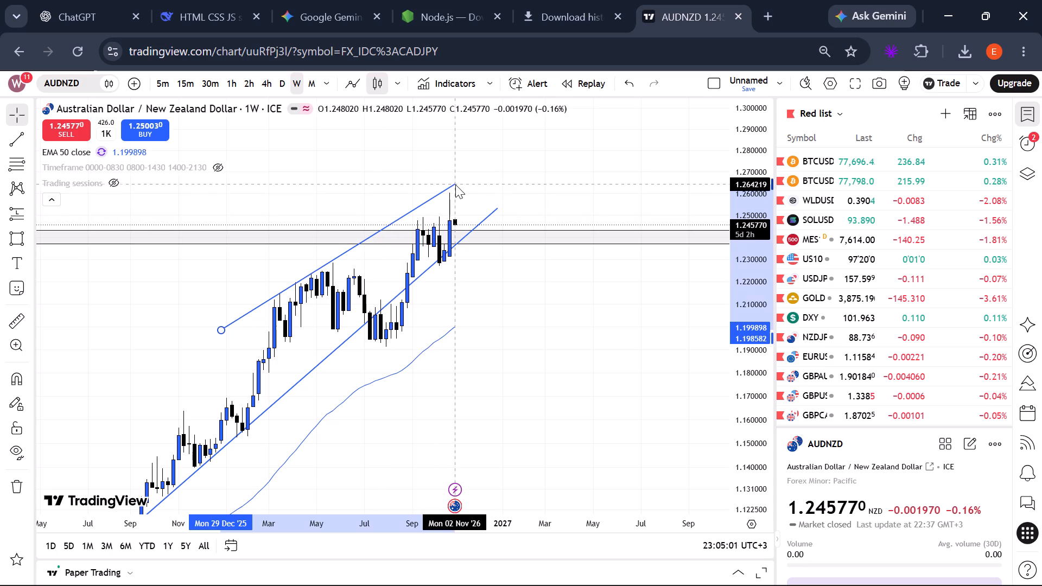
pyautogui.moveTo(455, 184); pyautogui.dragTo(460, 182)
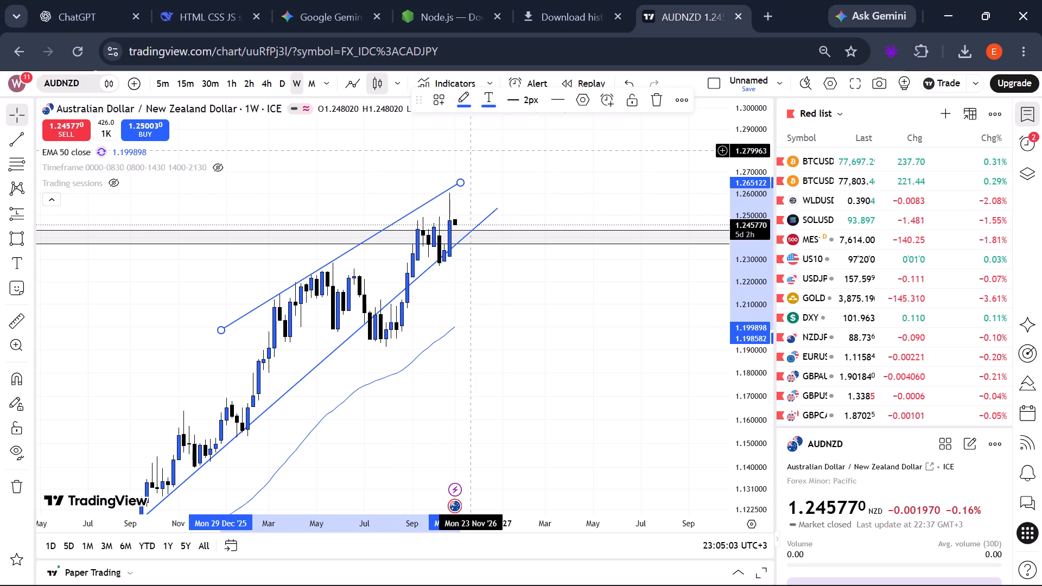
pyautogui.click(473, 151)
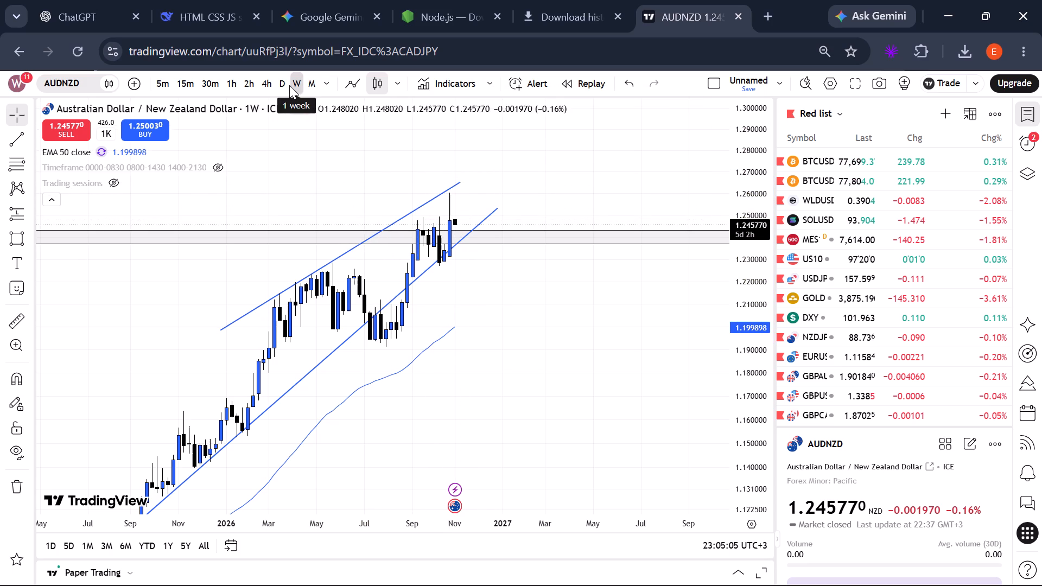
# Switch AUDNZD to the daily timeframe and examine recent candles against the zone and both trend lines.
pyautogui.click(277, 85)
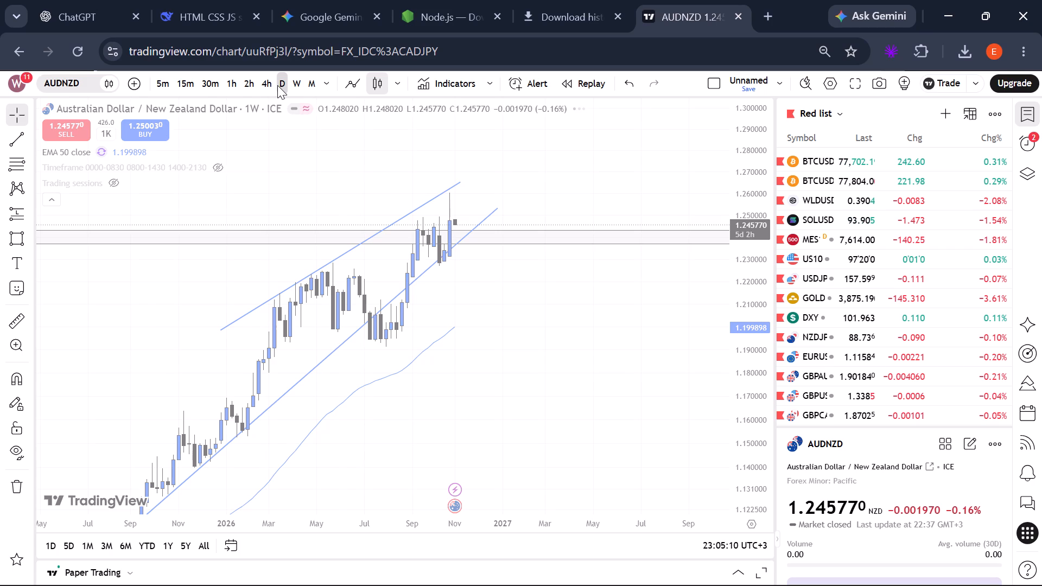
pyautogui.scroll(-1, 401, 159)
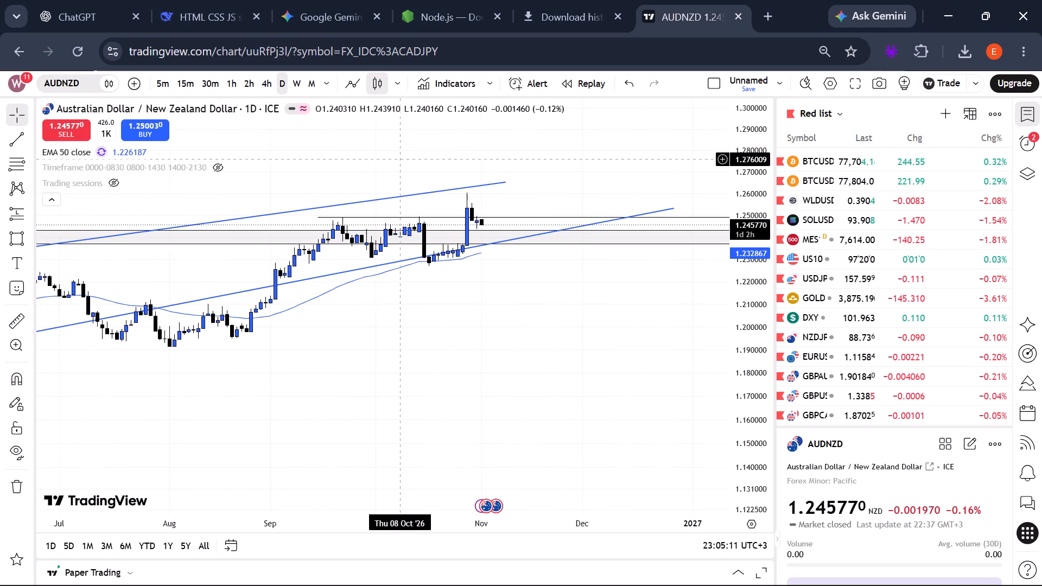
pyautogui.scroll(-2, 401, 159)
pyautogui.scroll(1, 401, 159)
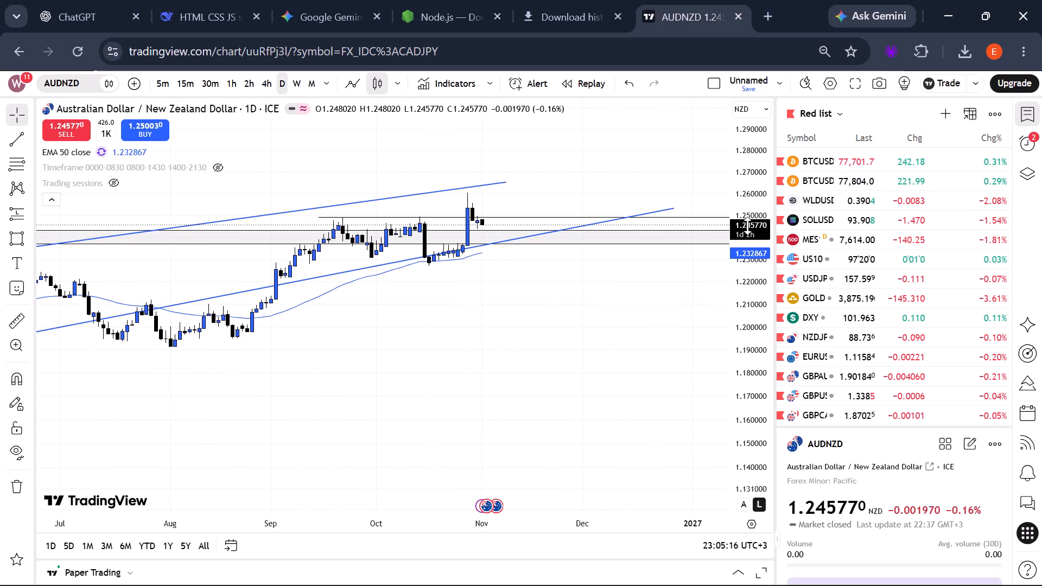
# Delete the upper trend line from the AUDNZD daily chart.
pyautogui.scroll(5, 747, 226)
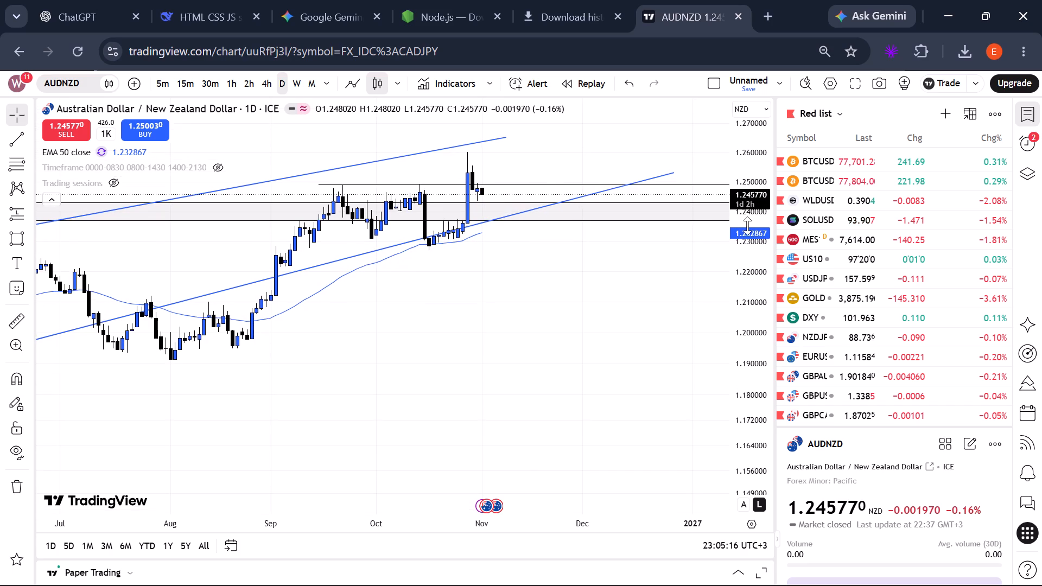
pyautogui.click(361, 164)
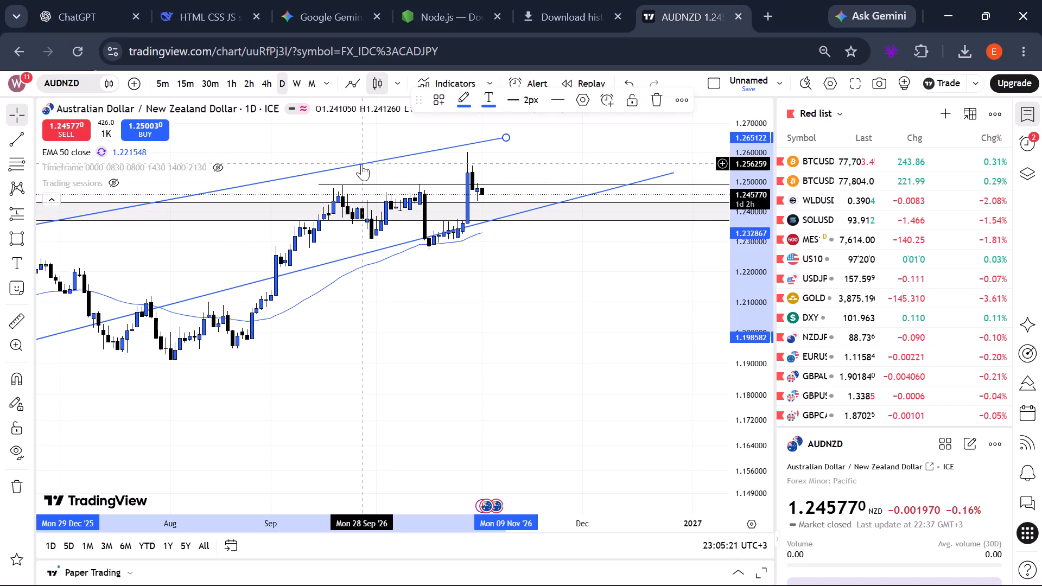
pyautogui.press('BackSpace')
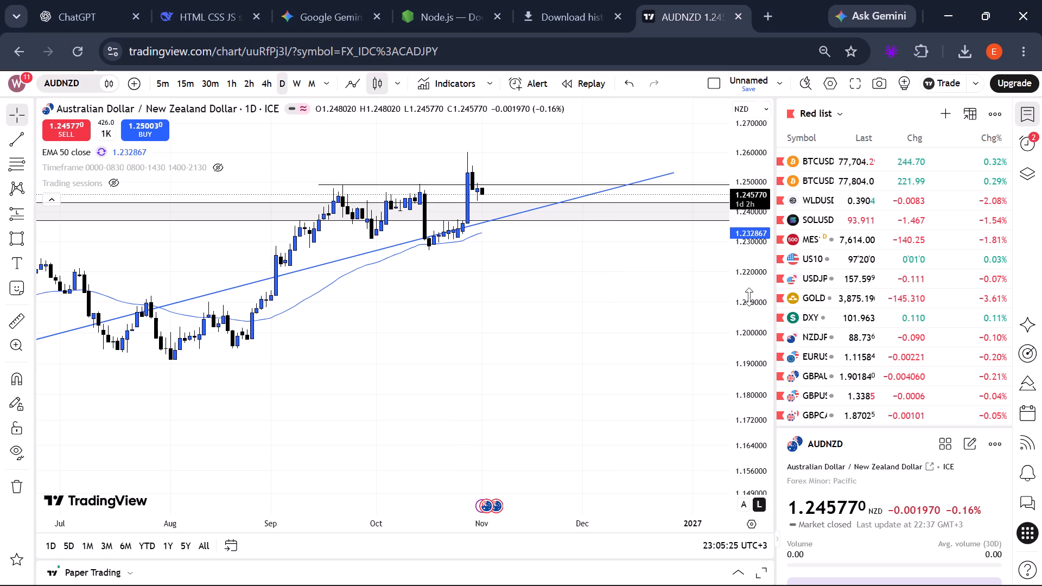
# Measure the price range from about 1.2436 at the zone's upper edge up to about 1.2576, then clear the measurement.
pyautogui.scroll(5, 749, 296)
pyautogui.scroll(-2, 536, 307)
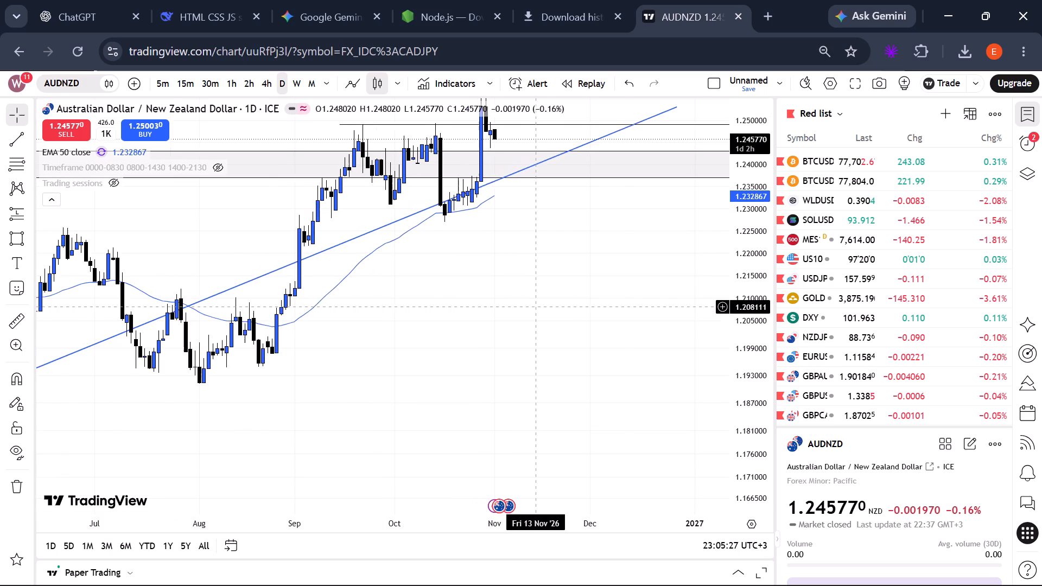
pyautogui.scroll(-1, 536, 307)
pyautogui.click(536, 307)
pyautogui.moveTo(536, 307); pyautogui.dragTo(441, 426)
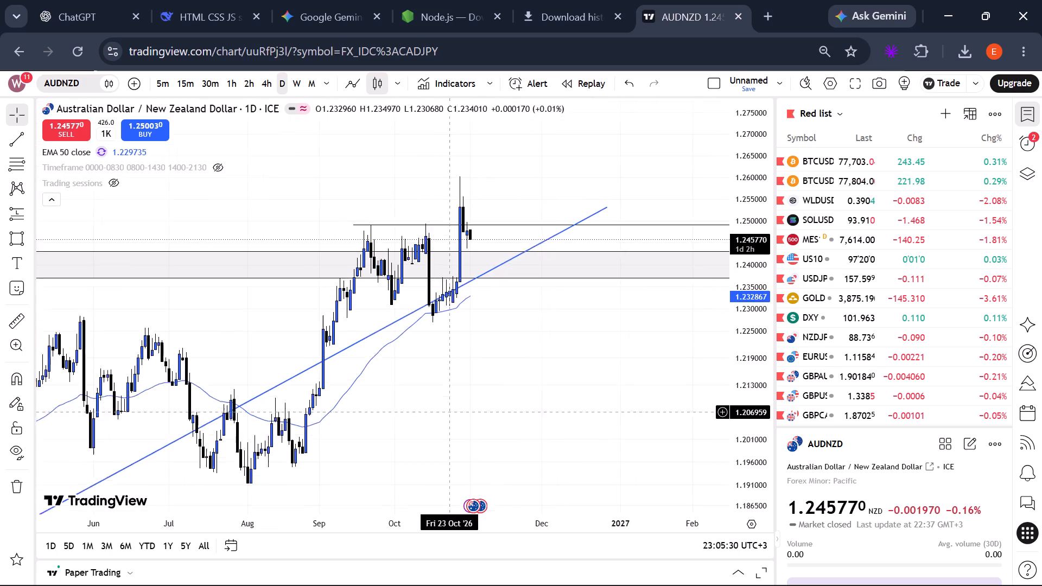
pyautogui.moveTo(441, 426); pyautogui.dragTo(431, 435)
pyautogui.scroll(2, 431, 435)
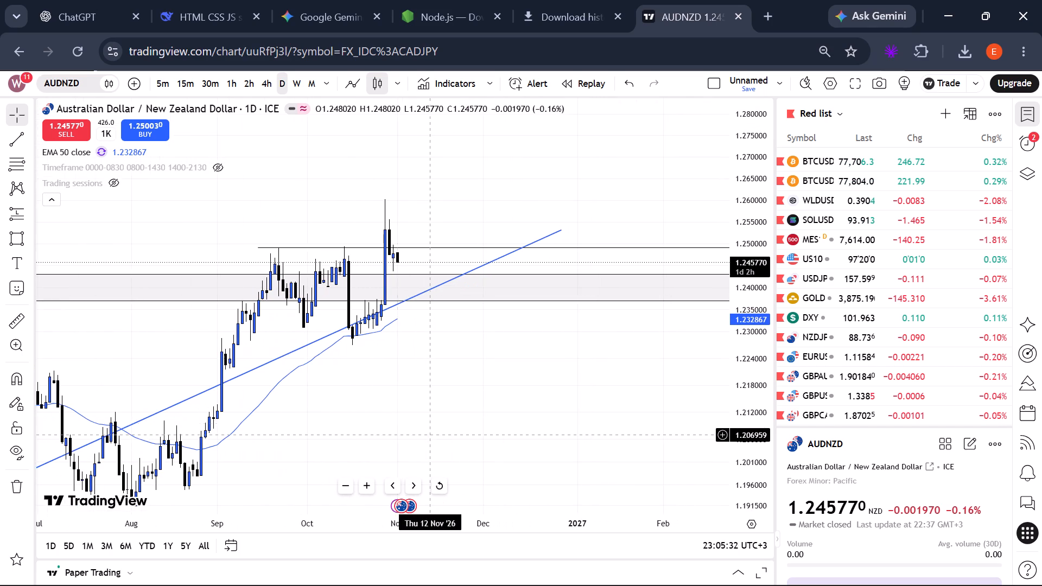
pyautogui.click(20, 321)
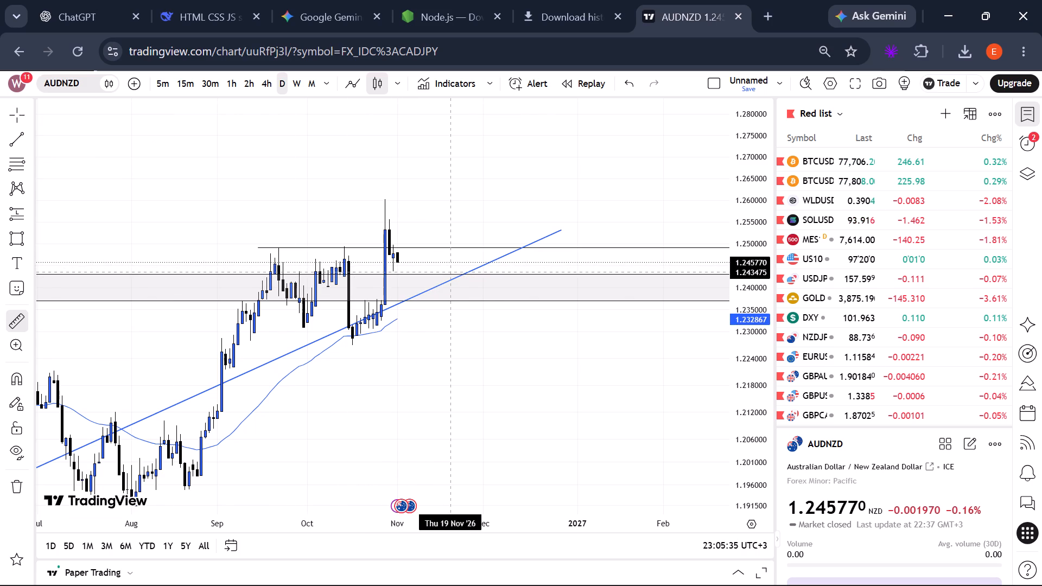
pyautogui.moveTo(452, 272); pyautogui.dragTo(452, 239)
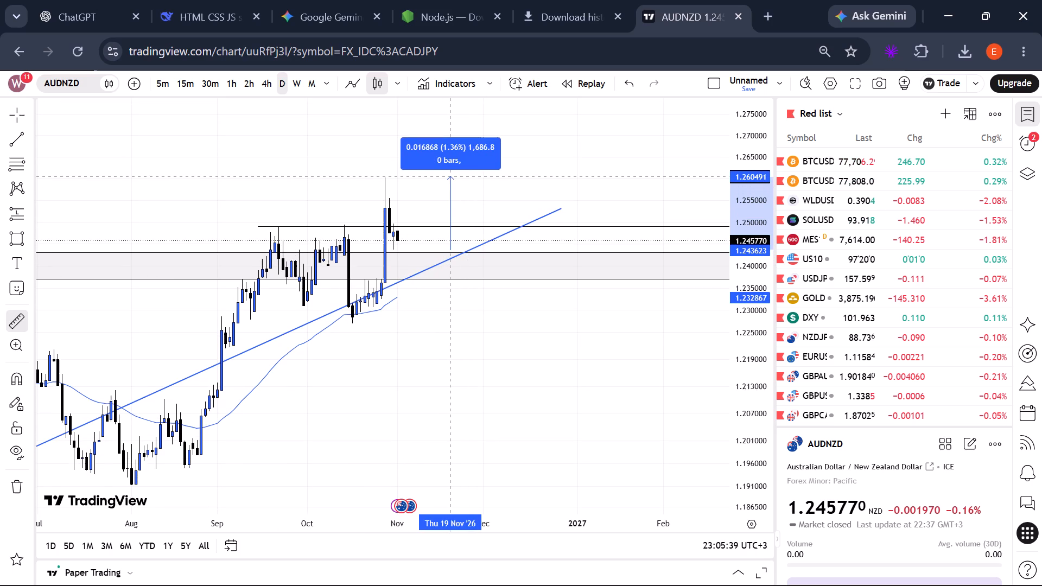
pyautogui.click(481, 189)
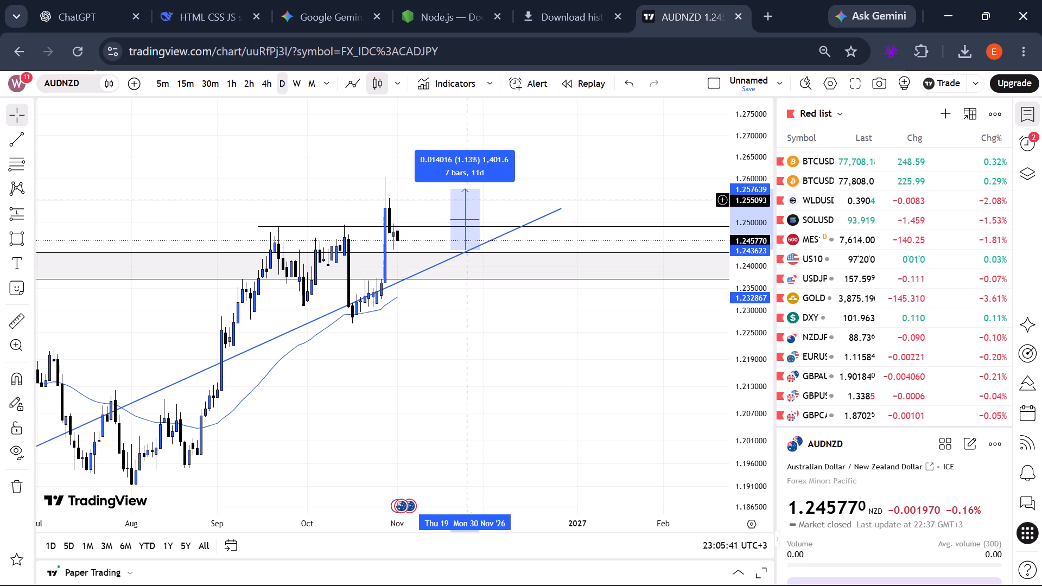
pyautogui.click(469, 200)
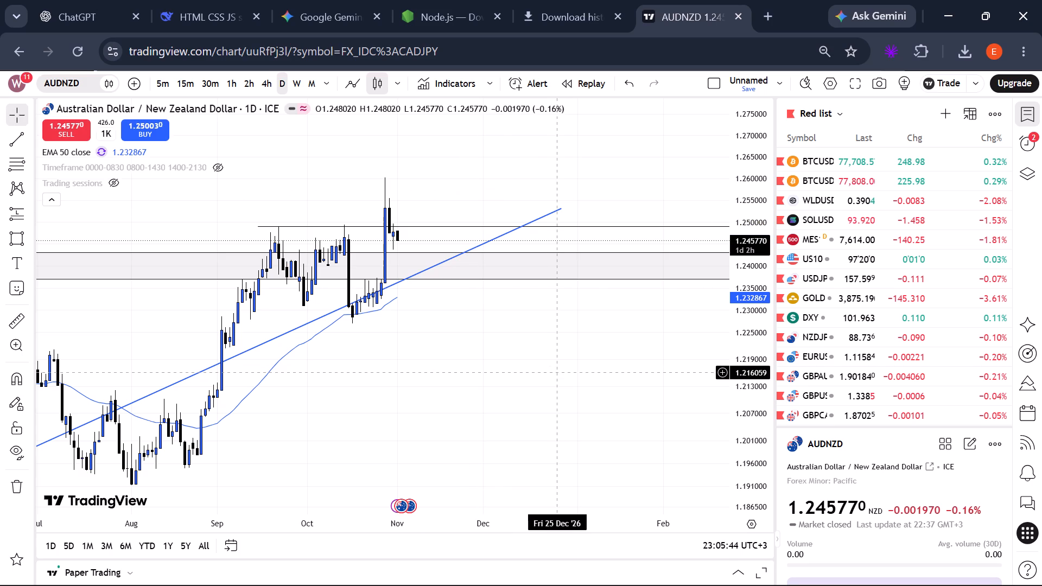
# Switch AUDNZD to the 4-hour timeframe and examine price action against the zone, the EMA and the rising trend line.
pyautogui.scroll(-1, 559, 374)
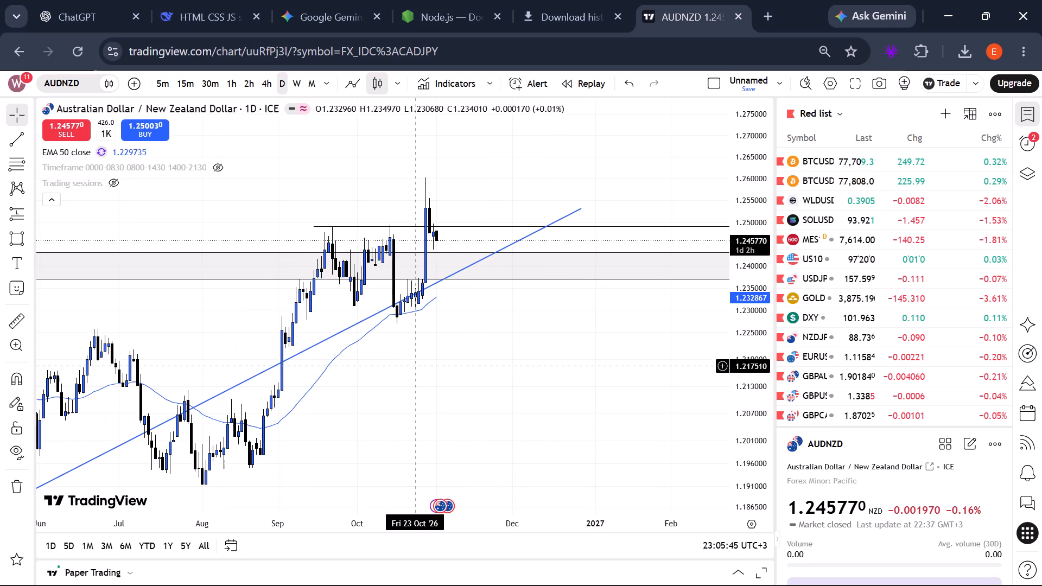
pyautogui.scroll(-1, 415, 367)
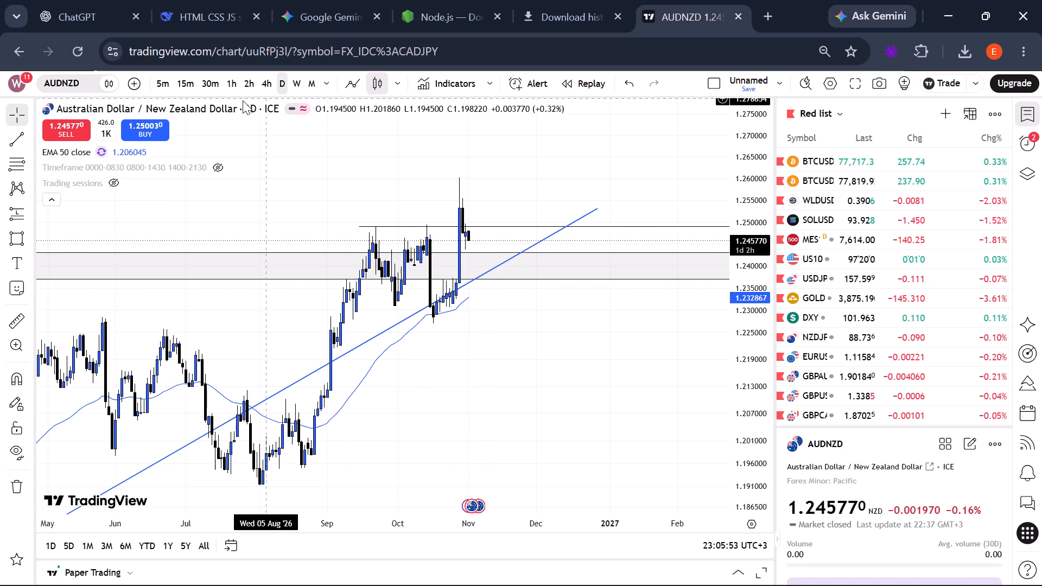
pyautogui.click(268, 85)
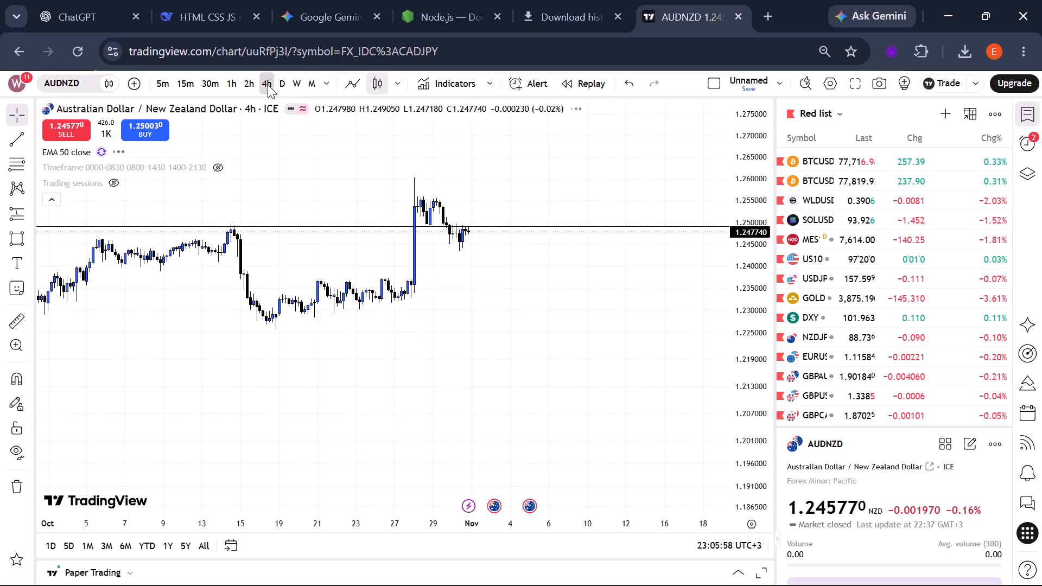
pyautogui.scroll(-3, 268, 85)
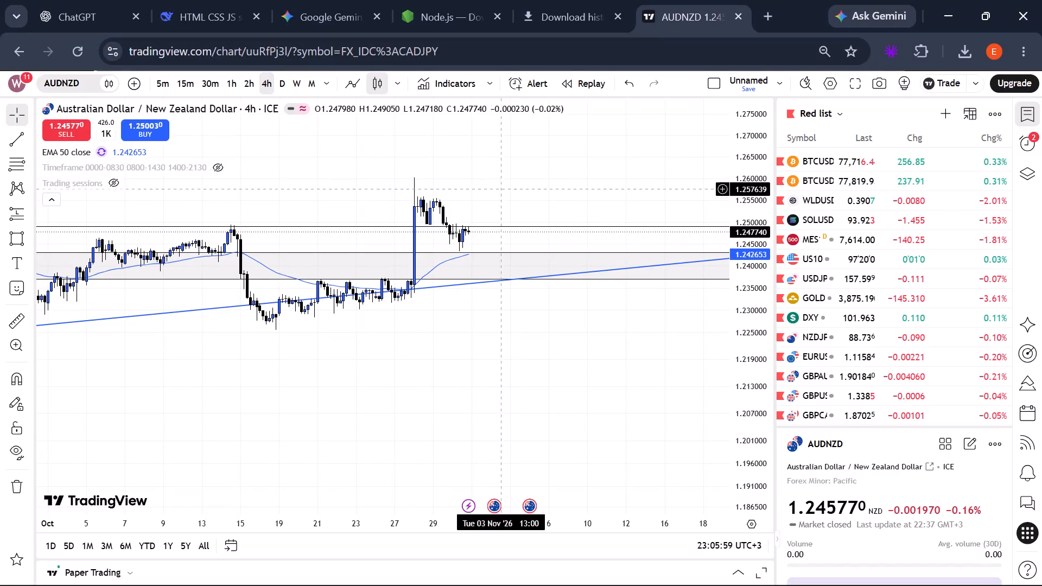
pyautogui.scroll(-4, 526, 383)
pyautogui.scroll(2, 747, 303)
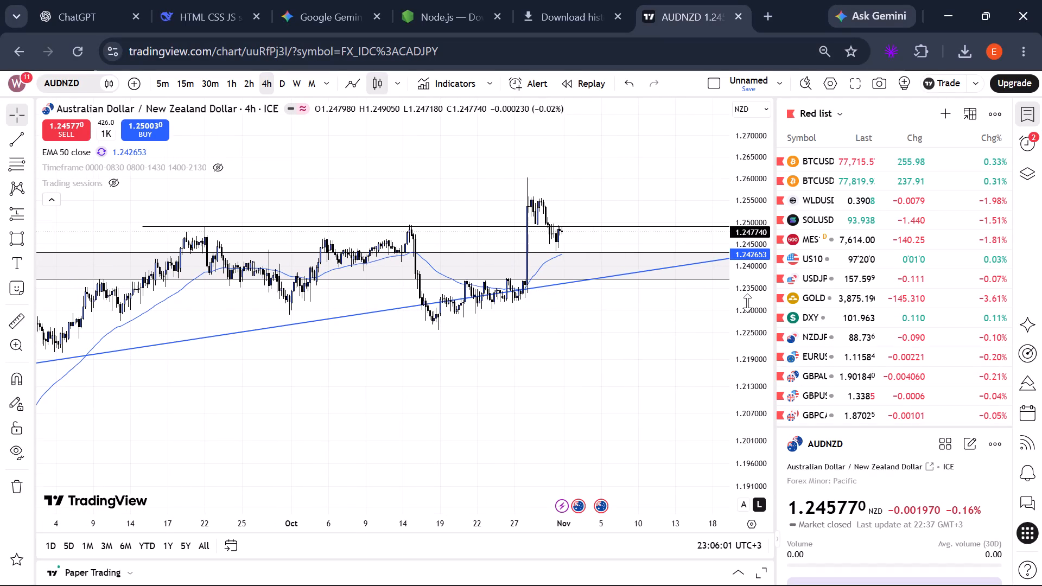
pyautogui.scroll(8, 747, 303)
pyautogui.scroll(-1, 747, 303)
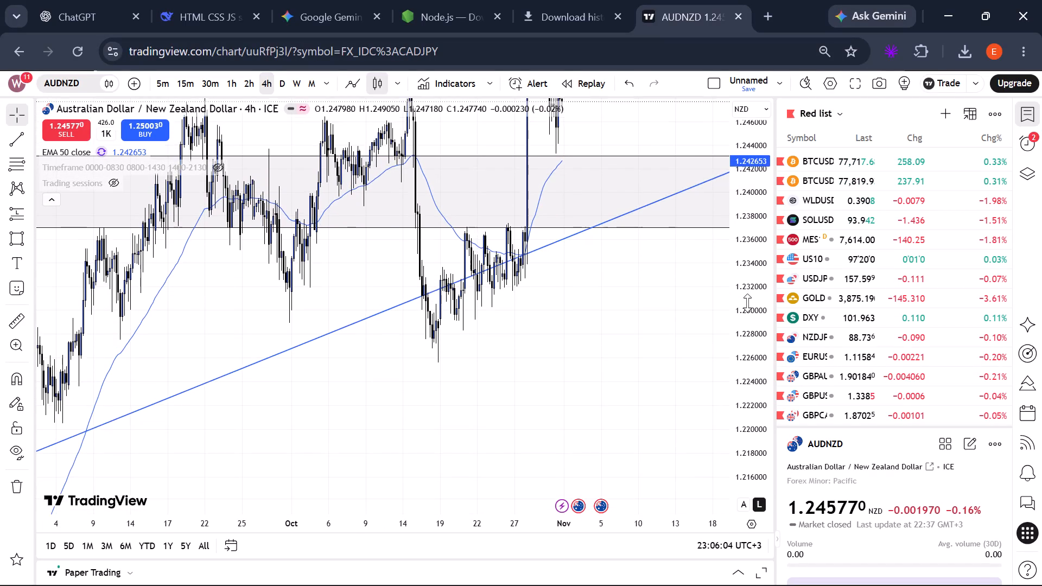
pyautogui.scroll(-6, 747, 303)
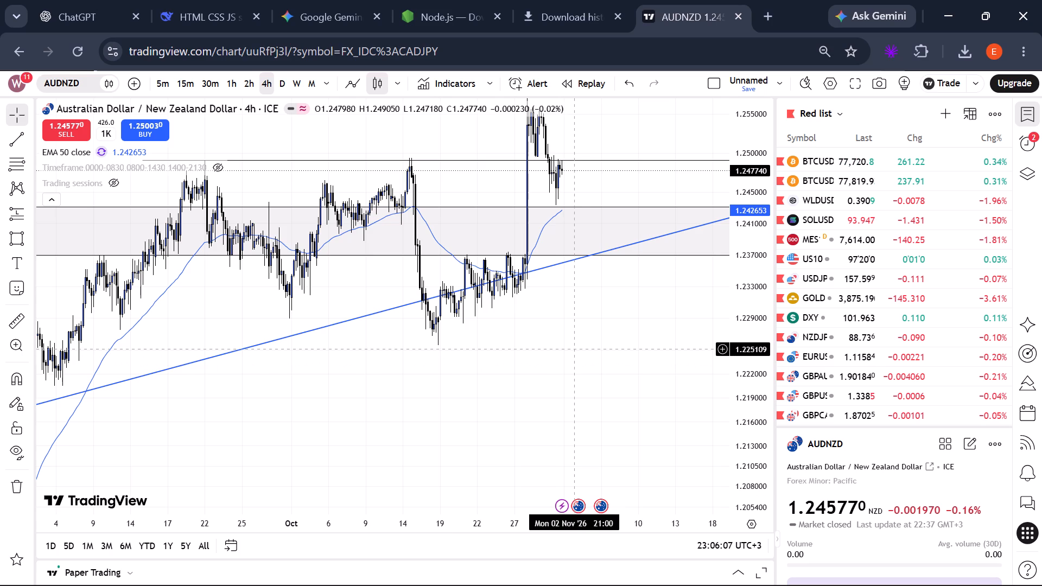
pyautogui.moveTo(423, 354); pyautogui.dragTo(631, 267)
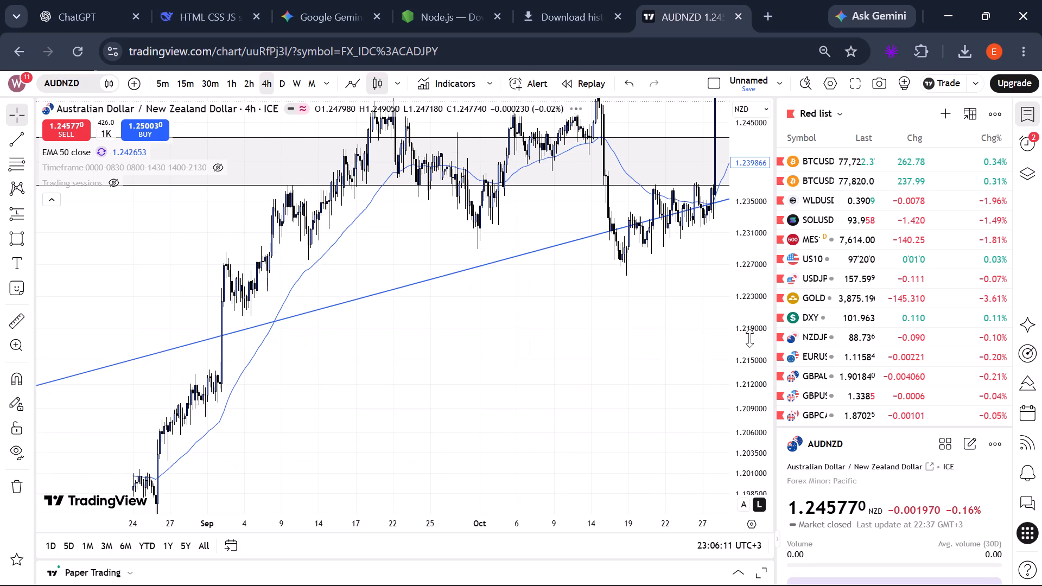
pyautogui.scroll(4, 749, 338)
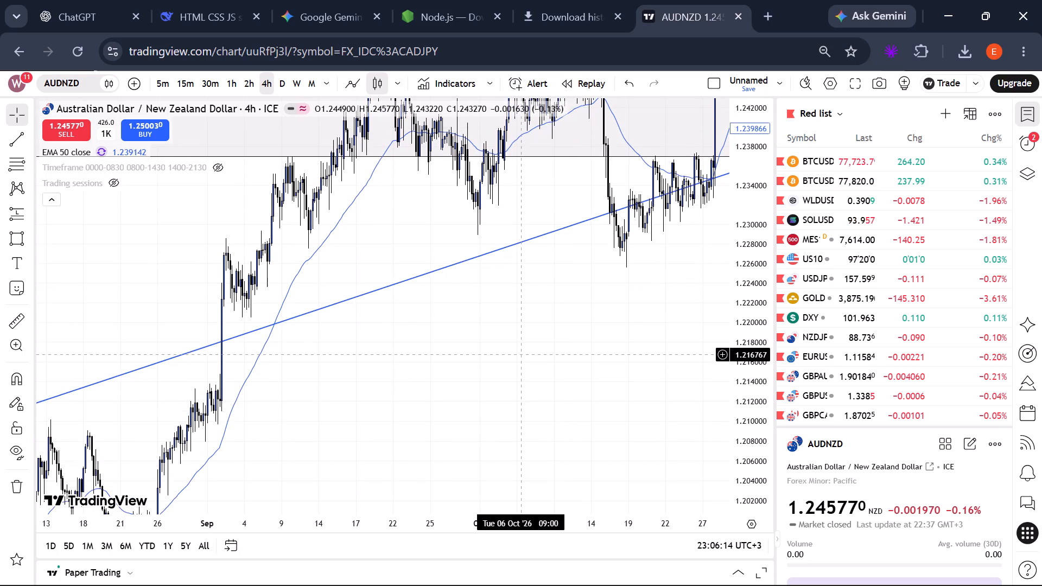
pyautogui.scroll(2, 520, 354)
pyautogui.click(520, 354)
pyautogui.moveTo(520, 354); pyautogui.dragTo(321, 574)
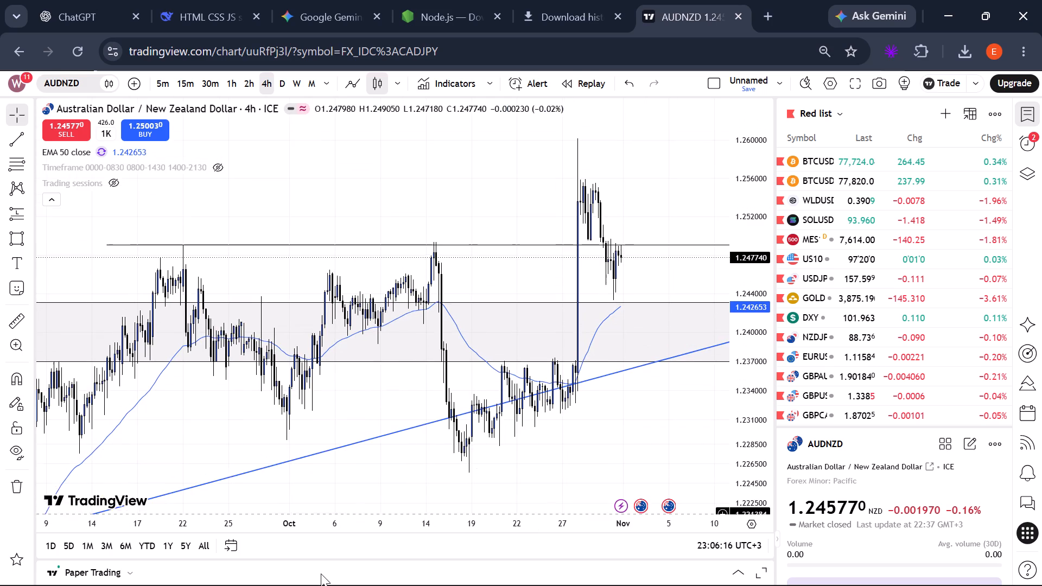
pyautogui.hscroll(-2, 516, 430)
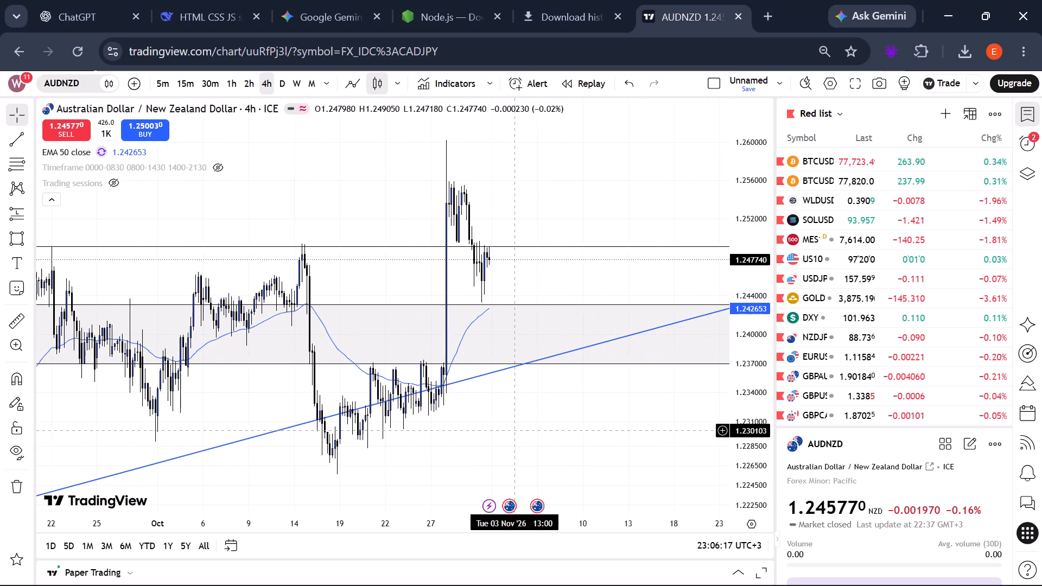
pyautogui.scroll(-2, 516, 430)
pyautogui.scroll(2, 516, 430)
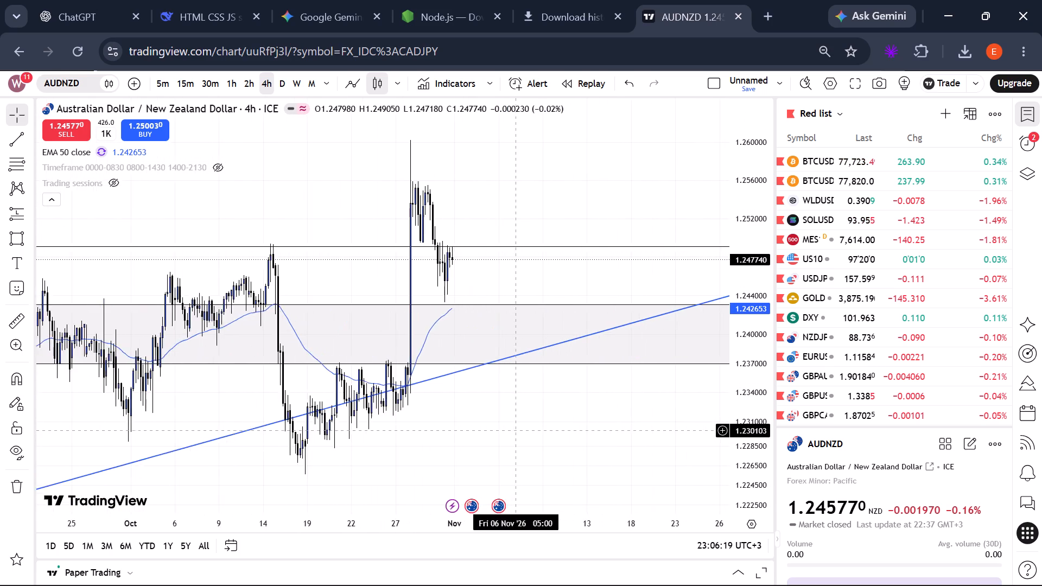
pyautogui.scroll(2, 516, 430)
pyautogui.scroll(-3, 507, 428)
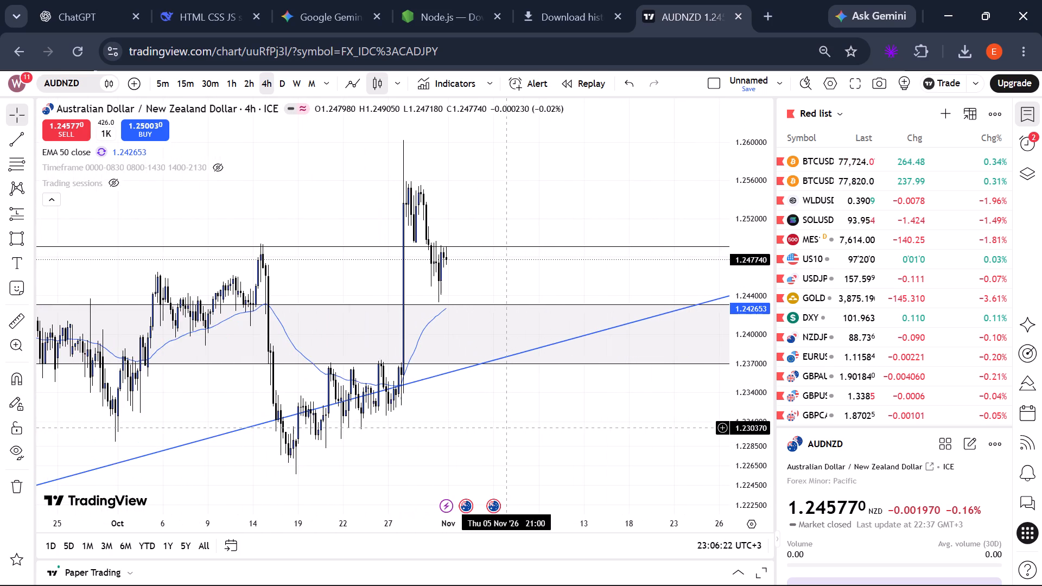
pyautogui.moveTo(507, 428); pyautogui.dragTo(204, 399)
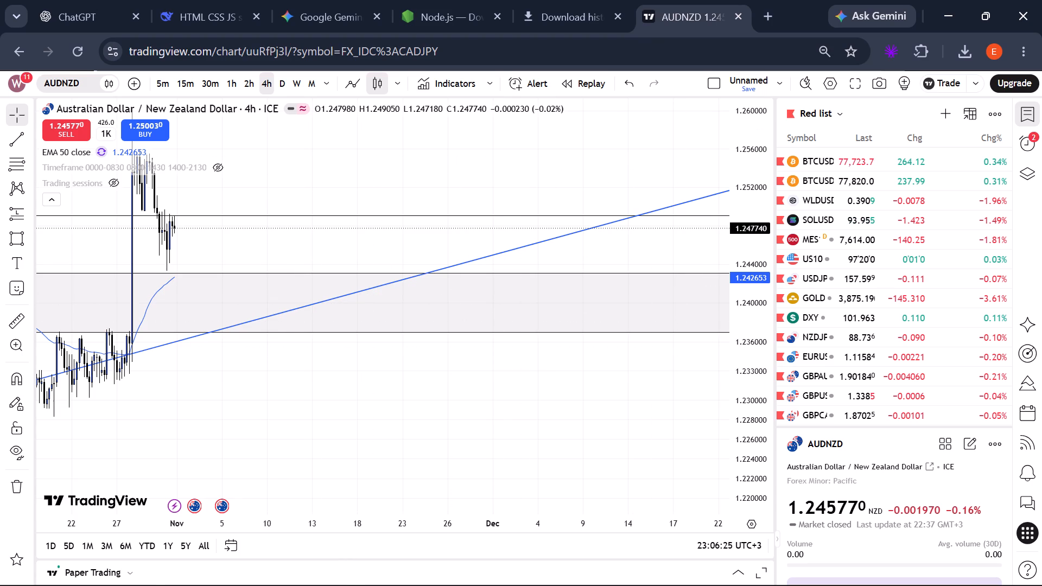
# Return AUDNZD to the daily timeframe and examine the latest candles against the zone and the rising trend line.
pyautogui.click(283, 85)
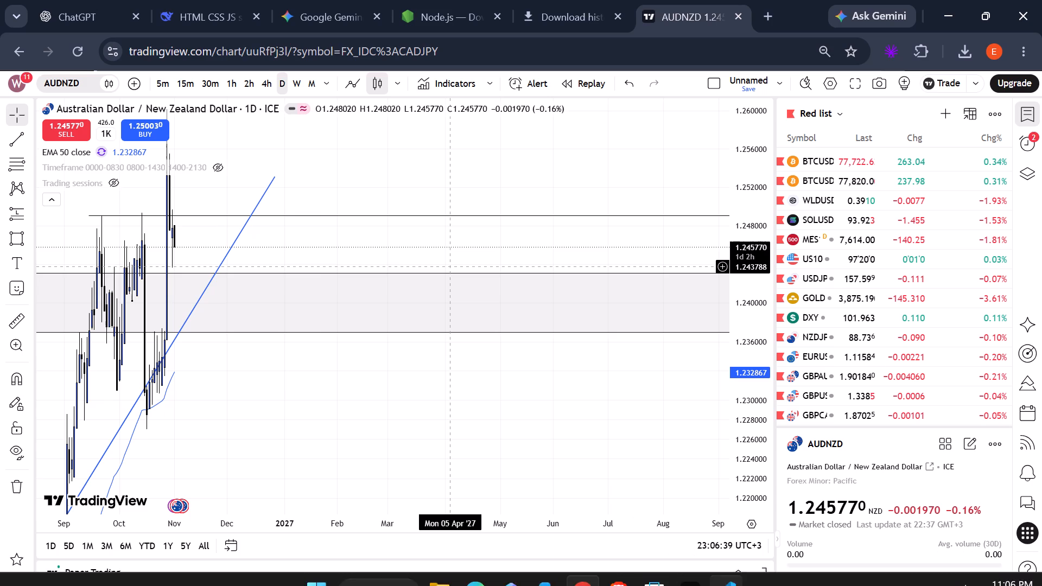
pyautogui.scroll(3, 452, 266)
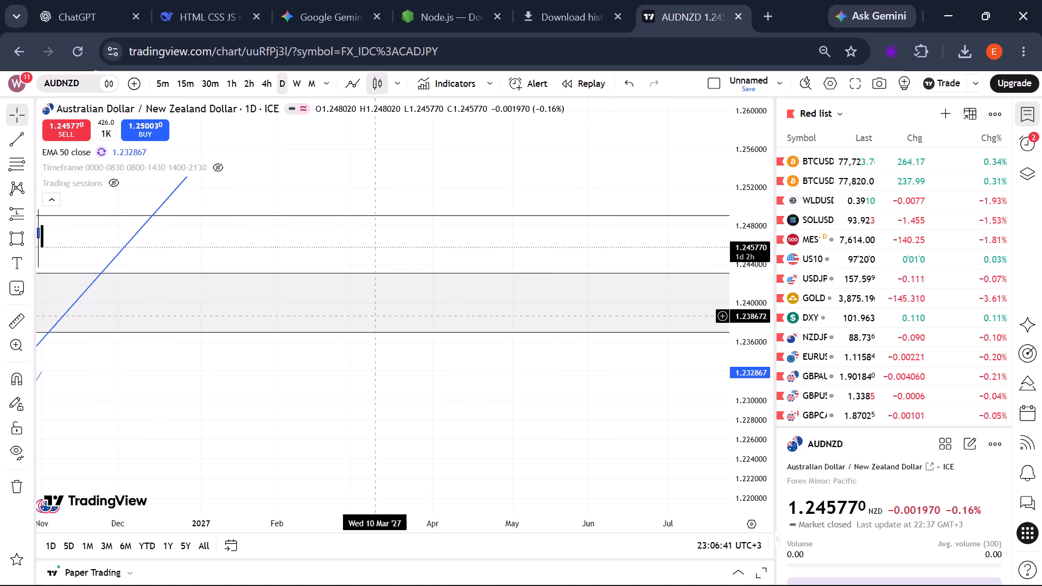
pyautogui.moveTo(307, 379); pyautogui.dragTo(489, 358)
pyautogui.click(489, 358)
pyautogui.moveTo(489, 358); pyautogui.dragTo(491, 421)
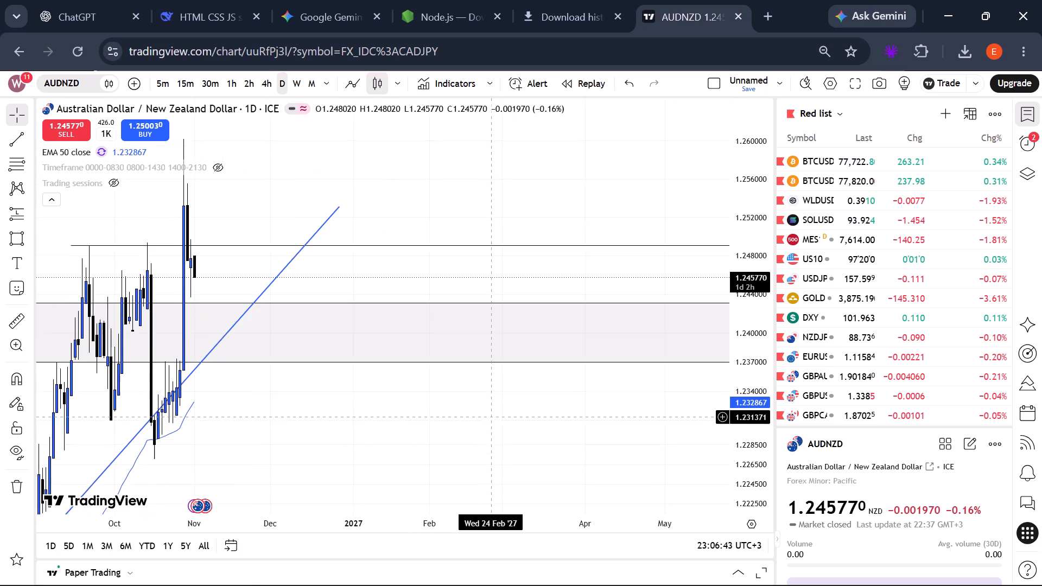
pyautogui.moveTo(491, 421); pyautogui.dragTo(490, 427)
pyautogui.scroll(-3, 767, 338)
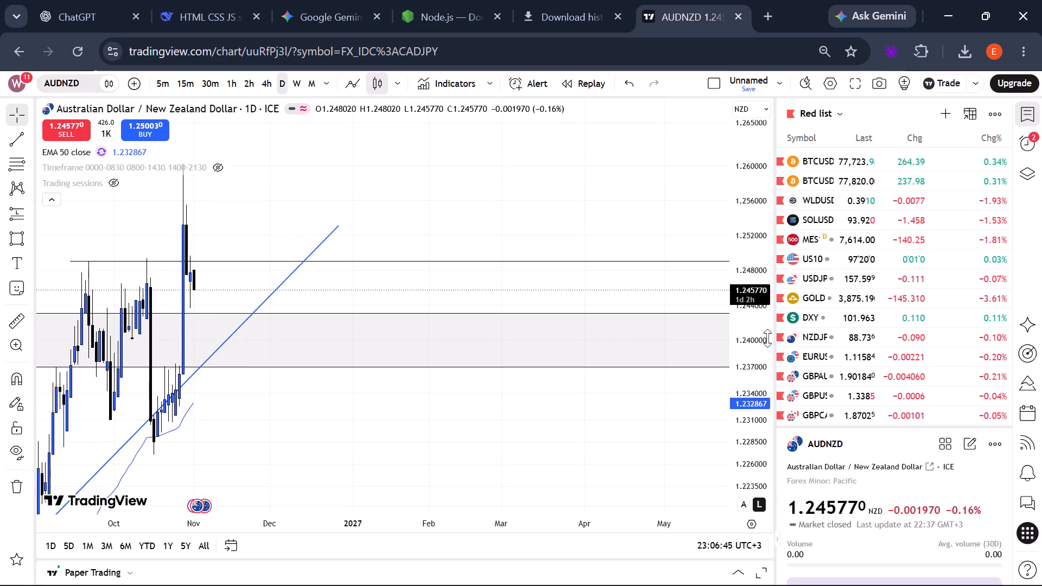
pyautogui.scroll(-5, 767, 338)
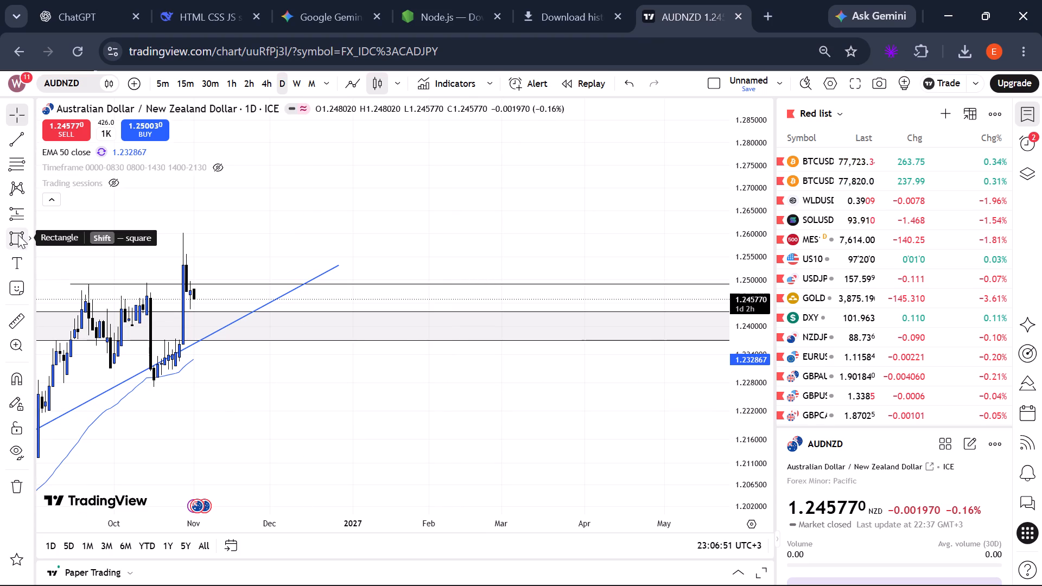
# Add a text note at about 1.2666 on 17 Dec 2026 reading "CHECKLIST" with "M" on its second line.
pyautogui.click(18, 255)
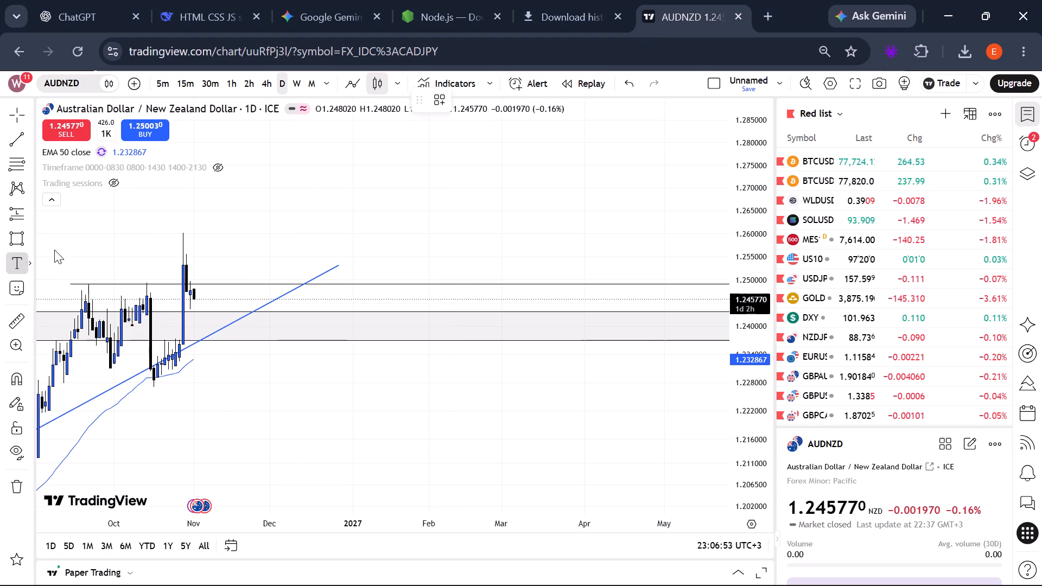
pyautogui.click(312, 203)
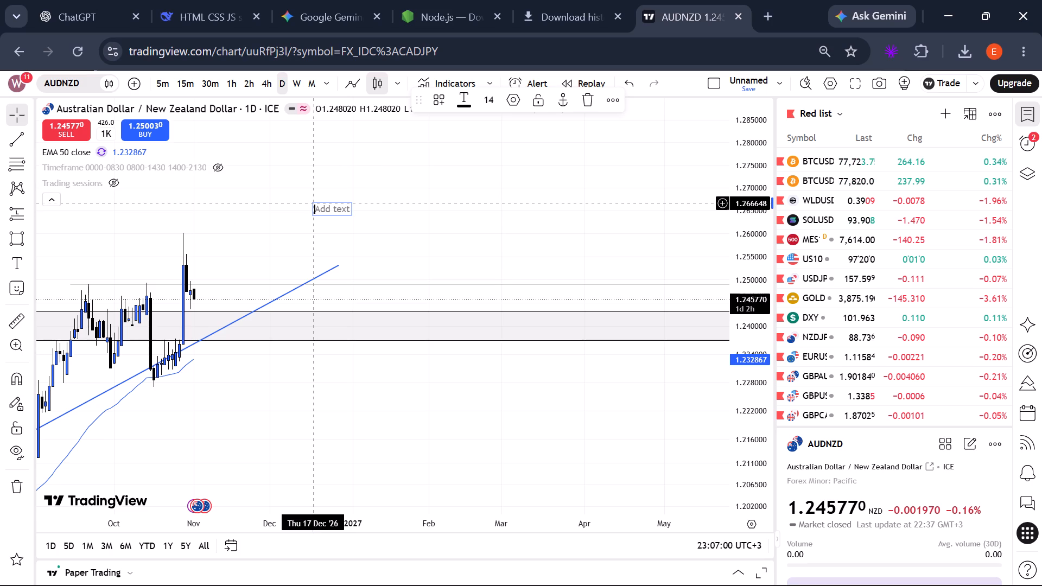
pyautogui.write('CHECK')
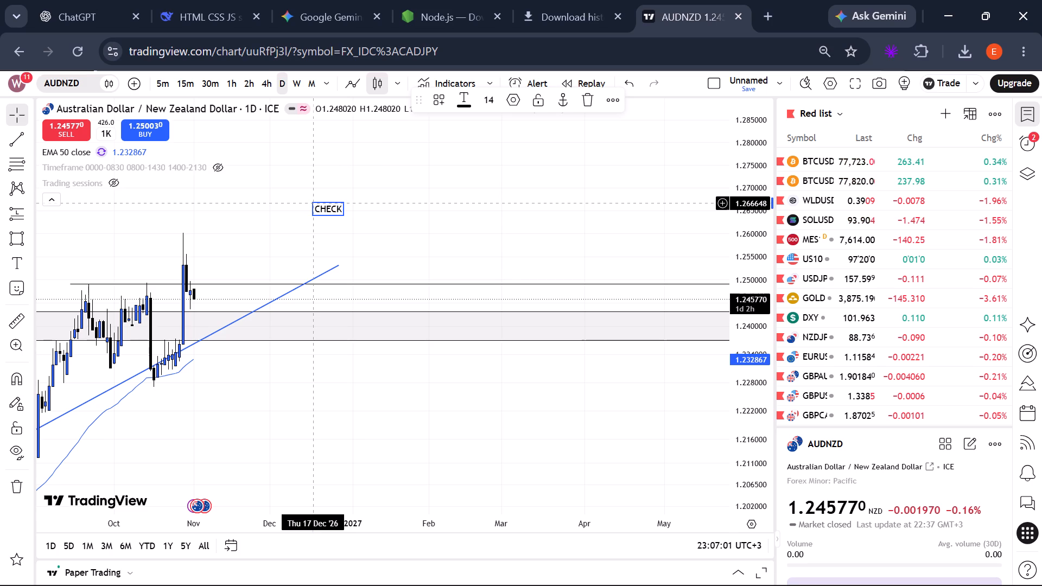
pyautogui.write('LIST')
pyautogui.press('space')
pyautogui.press('Return')
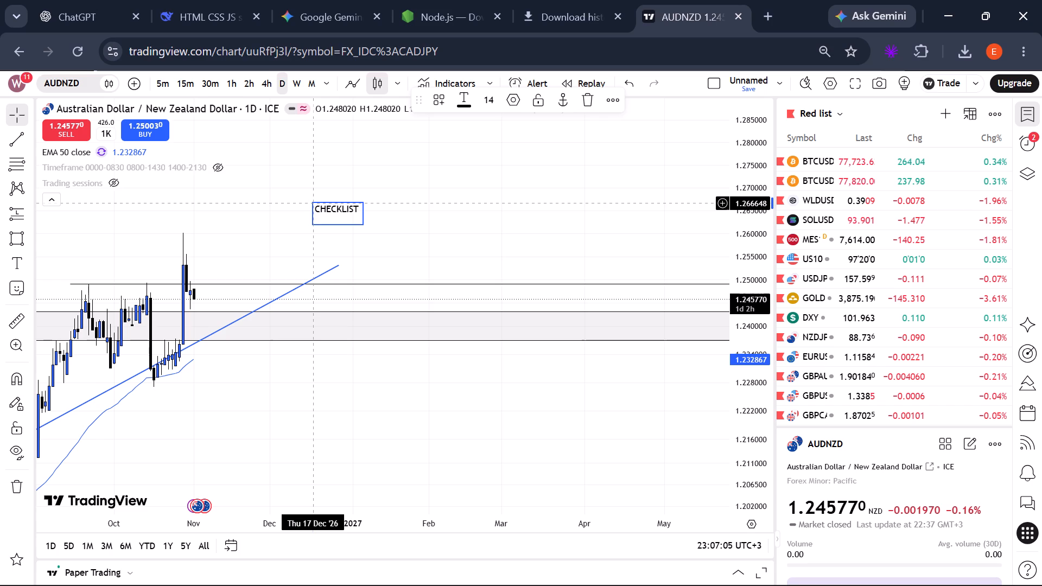
pyautogui.press('m')
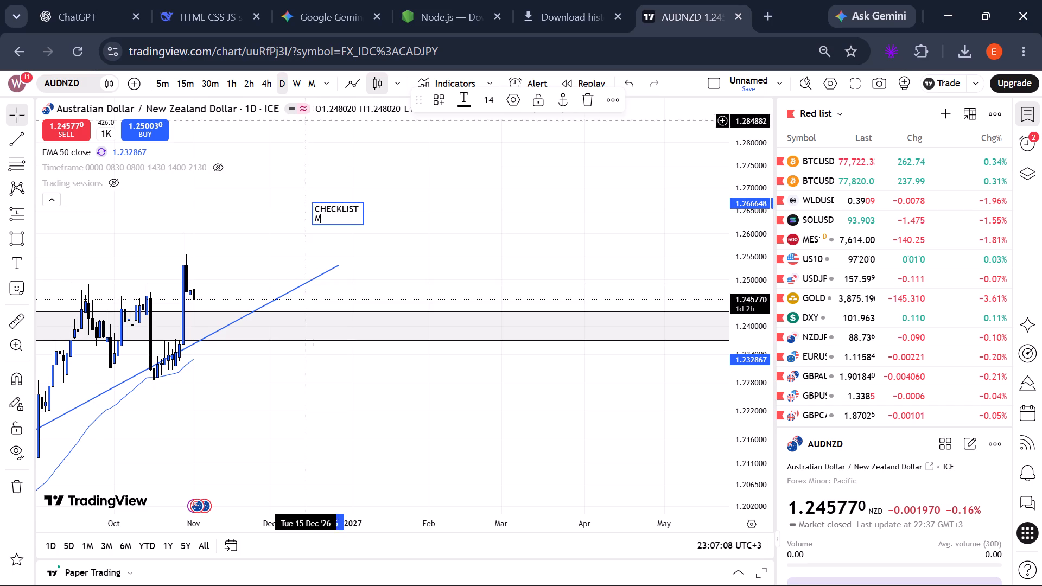
# Switch AUDNZD to the monthly timeframe and examine the long-term trend against the zone, the EMA and the rising trend line.
pyautogui.click(311, 82)
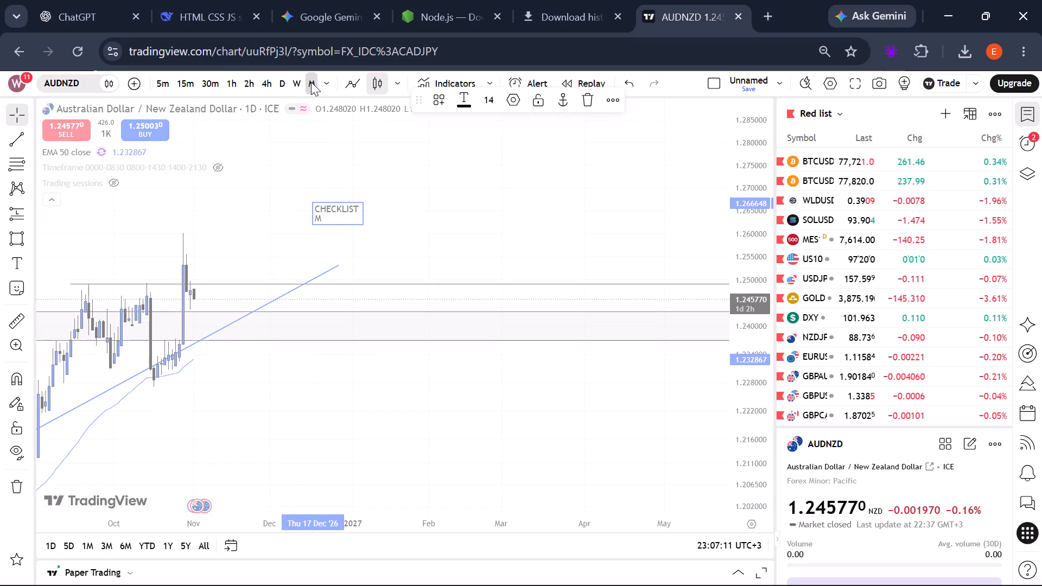
pyautogui.moveTo(340, 265); pyautogui.dragTo(380, 201)
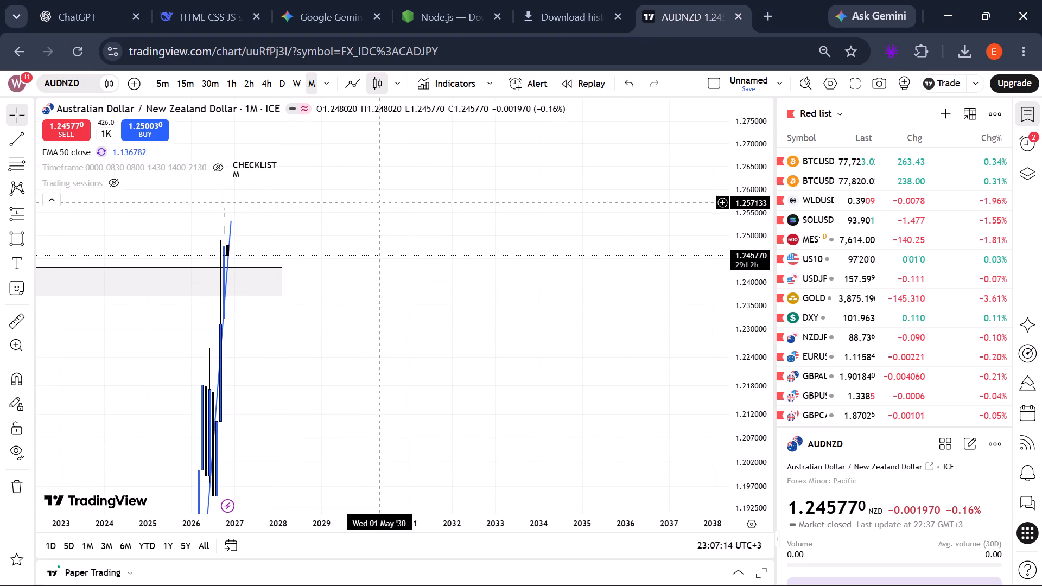
pyautogui.scroll(-8, 743, 356)
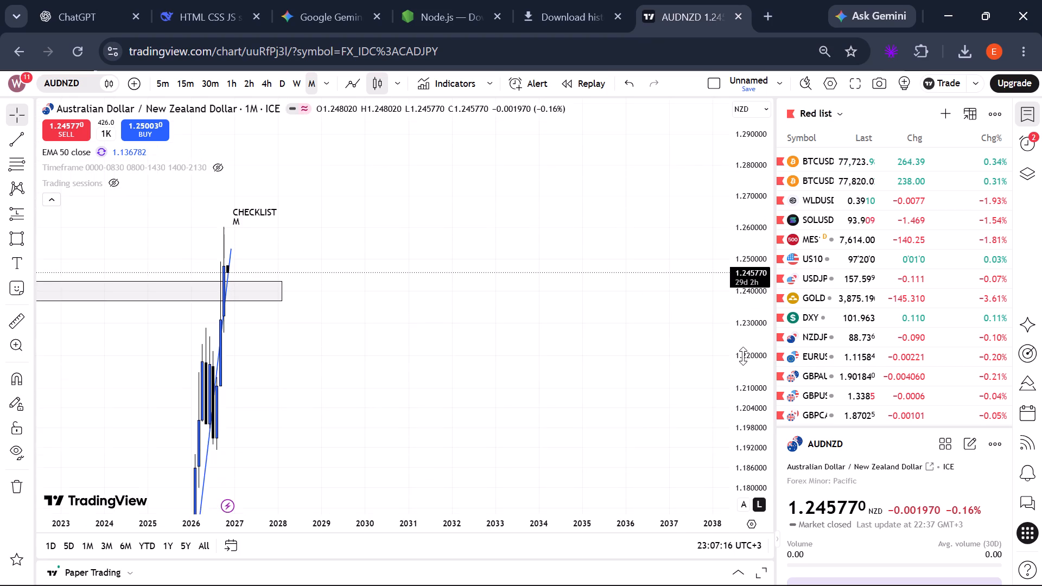
pyautogui.scroll(-3, 743, 356)
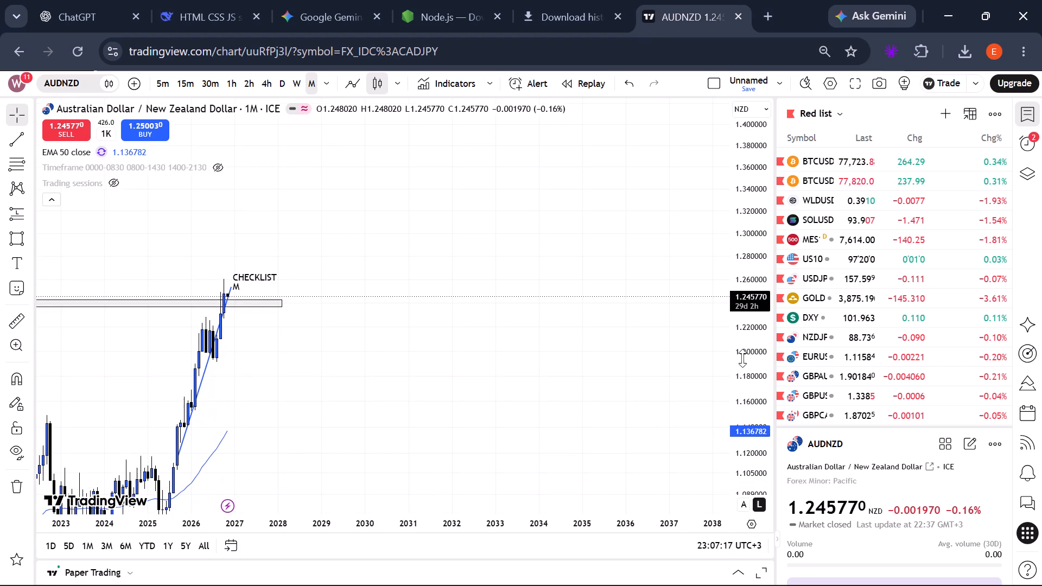
# Return AUDNZD to the daily timeframe and examine recent price action around the zone, the trend line and the checklist note.
pyautogui.click(281, 87)
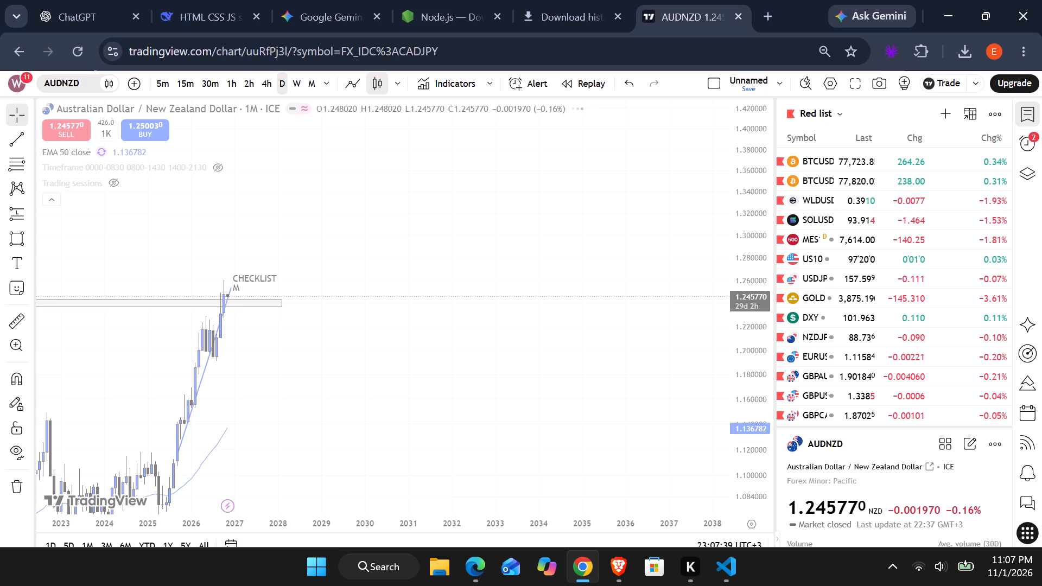
pyautogui.scroll(3, 501, 262)
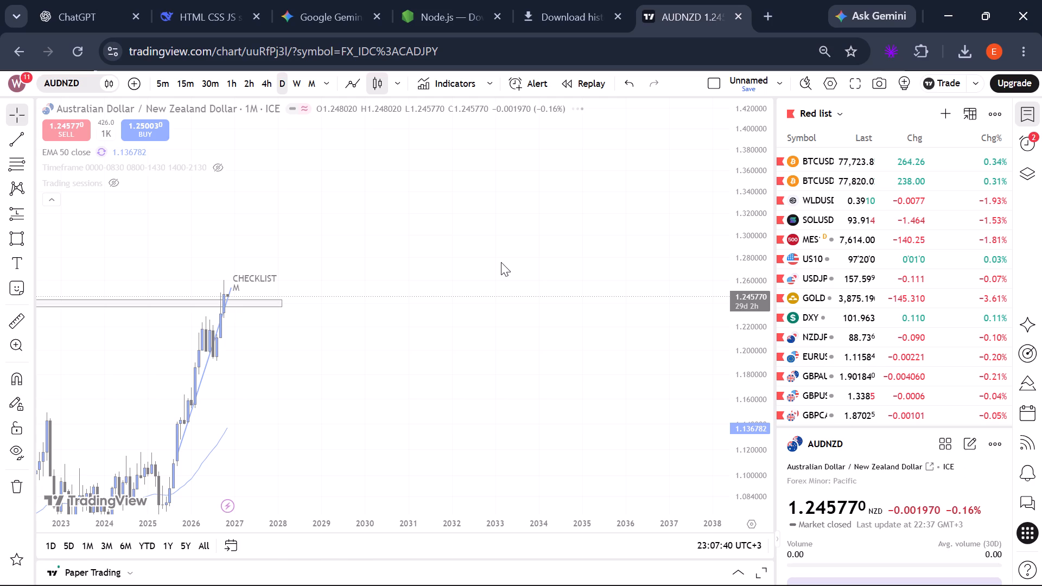
pyautogui.scroll(6, 501, 262)
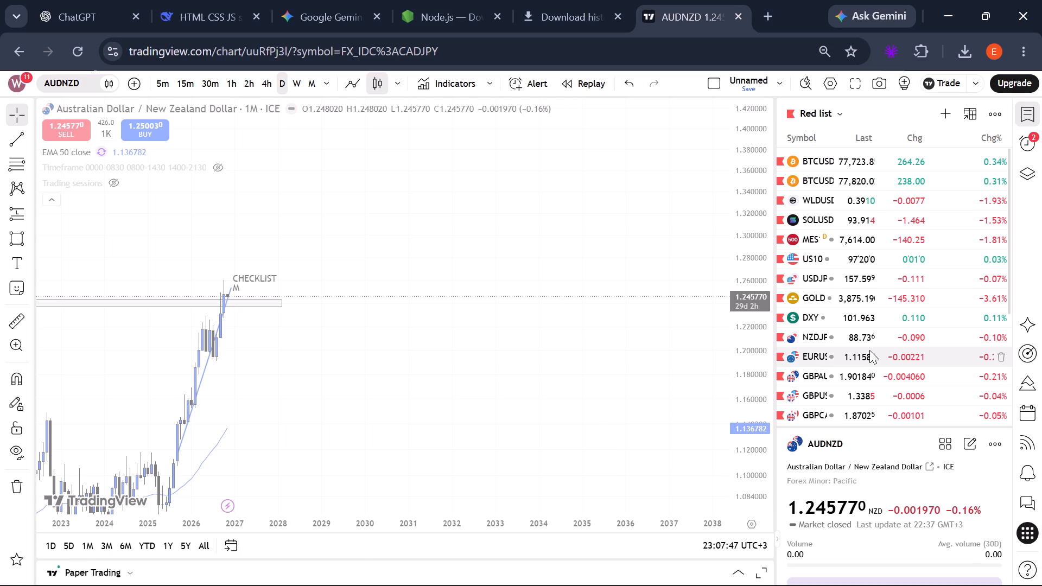
pyautogui.scroll(-4, 869, 350)
pyautogui.scroll(4, 869, 350)
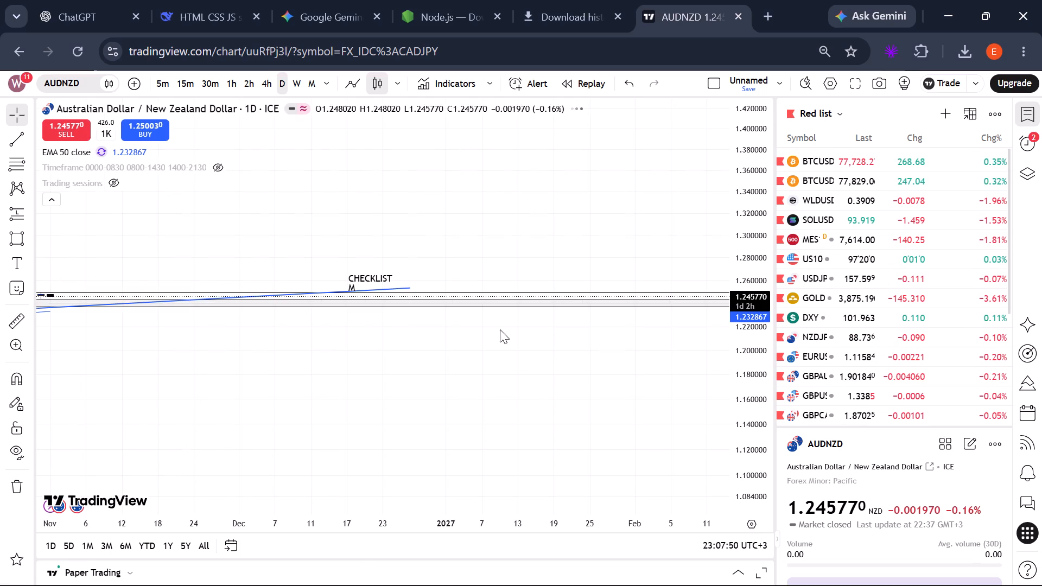
pyautogui.scroll(-8, 492, 343)
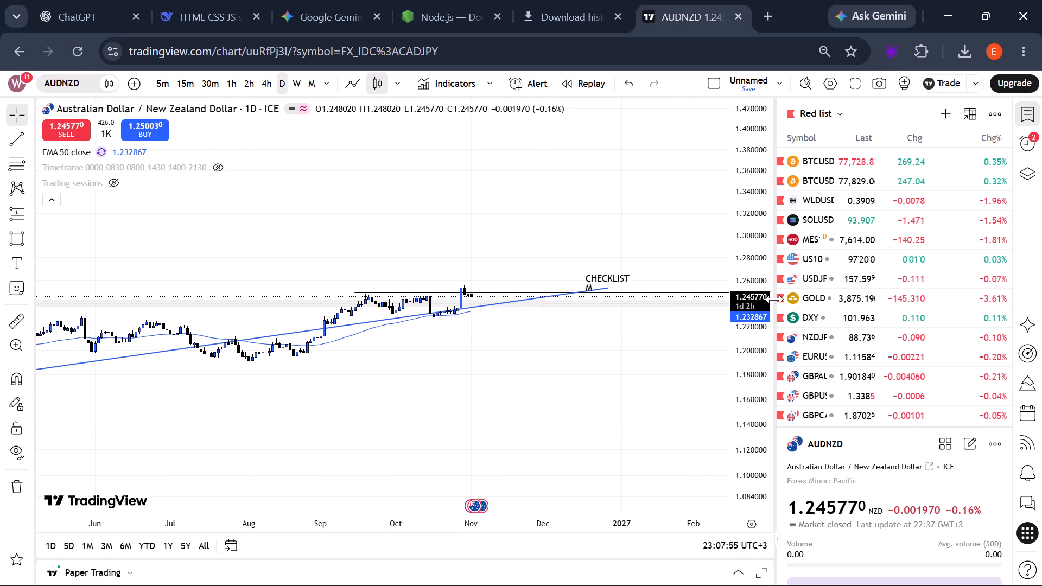
pyautogui.scroll(11, 749, 315)
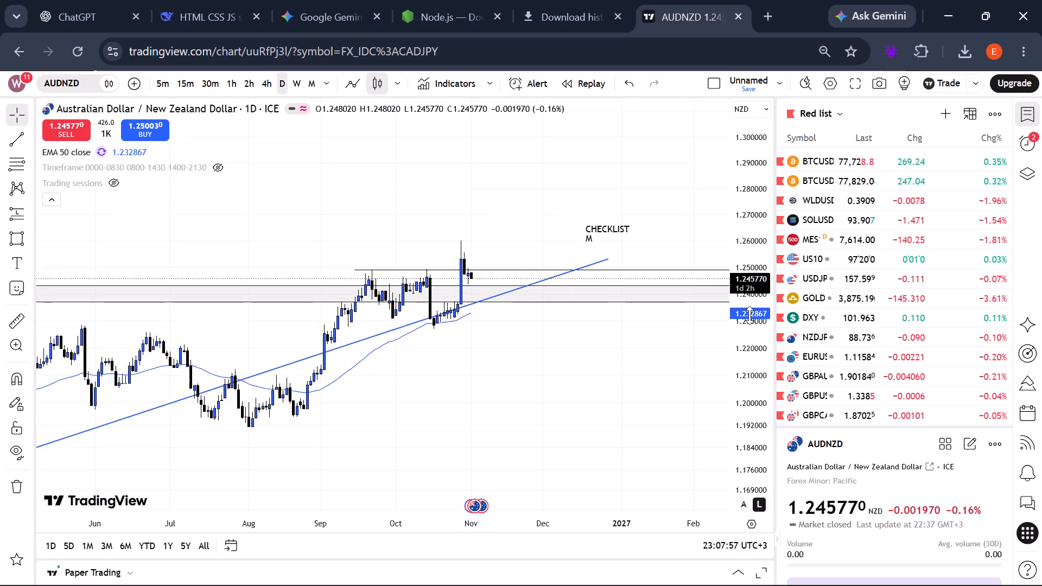
pyautogui.scroll(5, 749, 315)
pyautogui.scroll(-2, 749, 315)
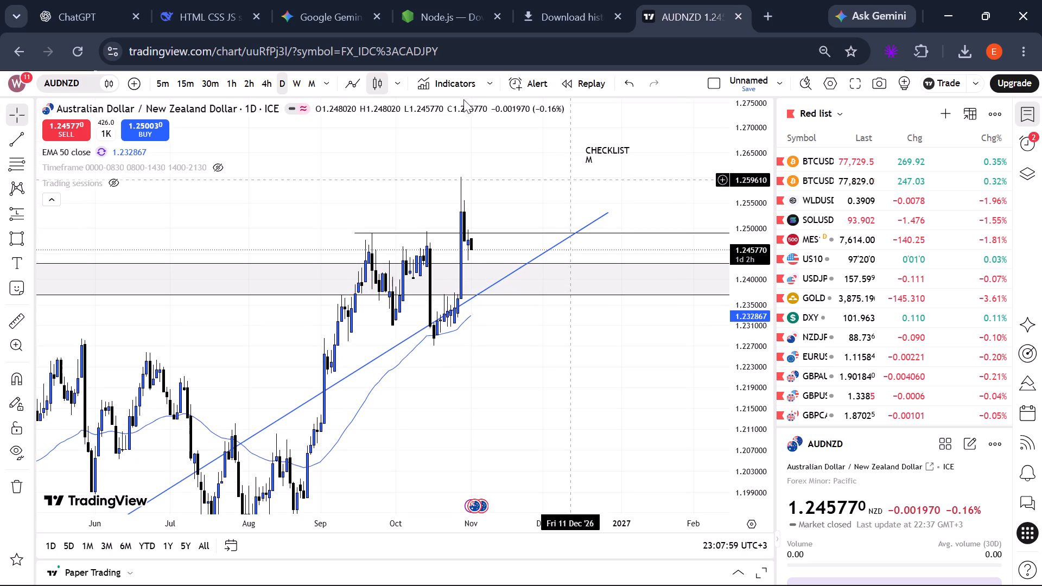
# Display AUDNZD as a line chart and examine the daily swing structure since early 2026 against the trend line and zone.
pyautogui.click(402, 80)
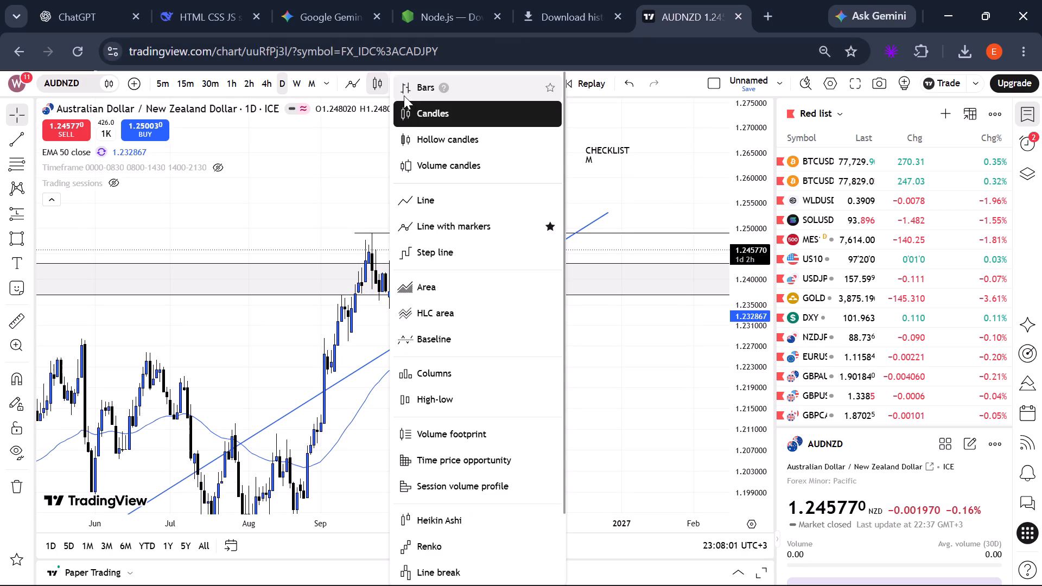
pyautogui.click(440, 204)
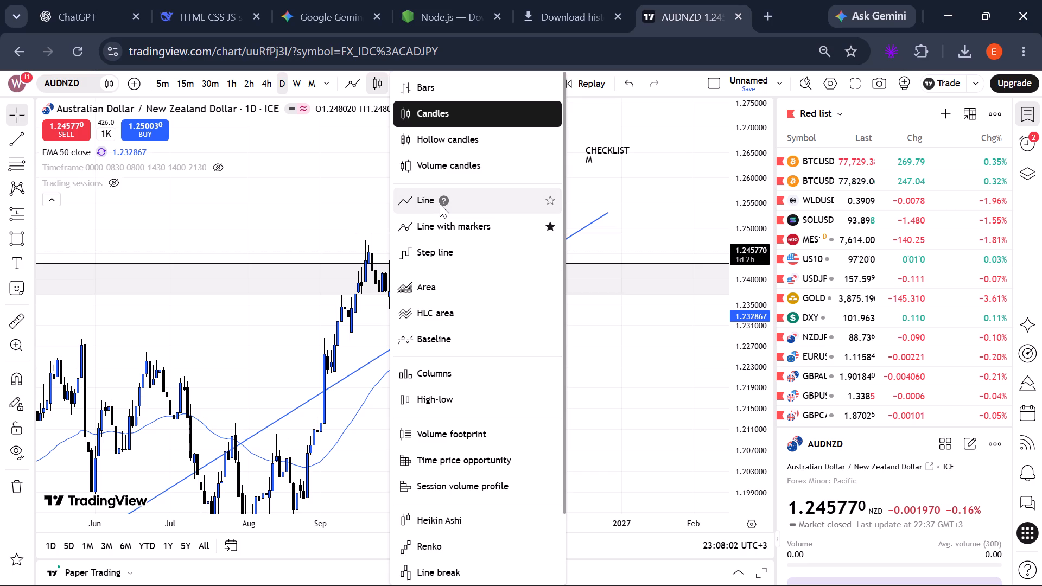
pyautogui.click(417, 201)
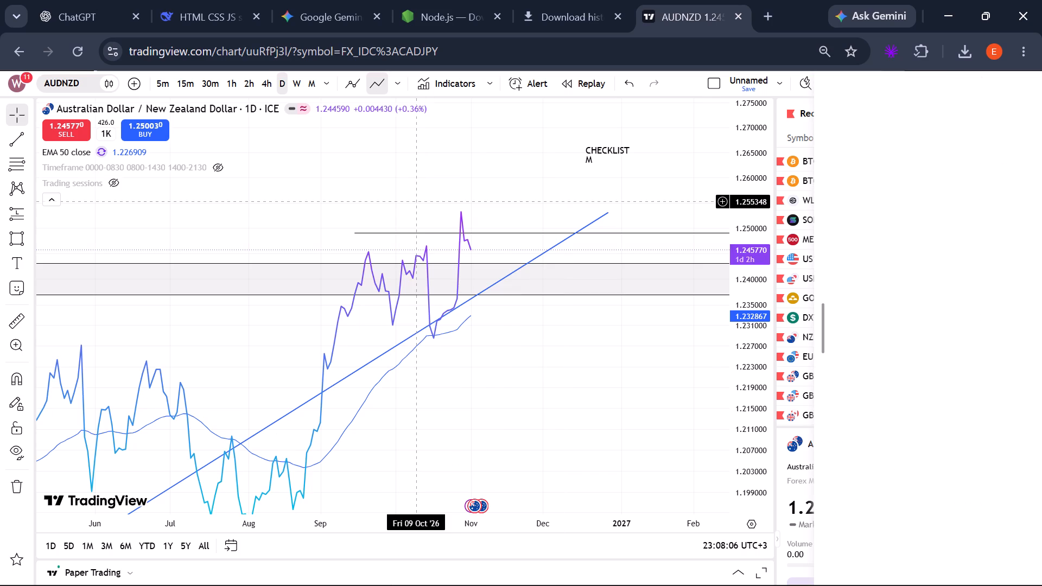
pyautogui.hscroll(4, 516, 380)
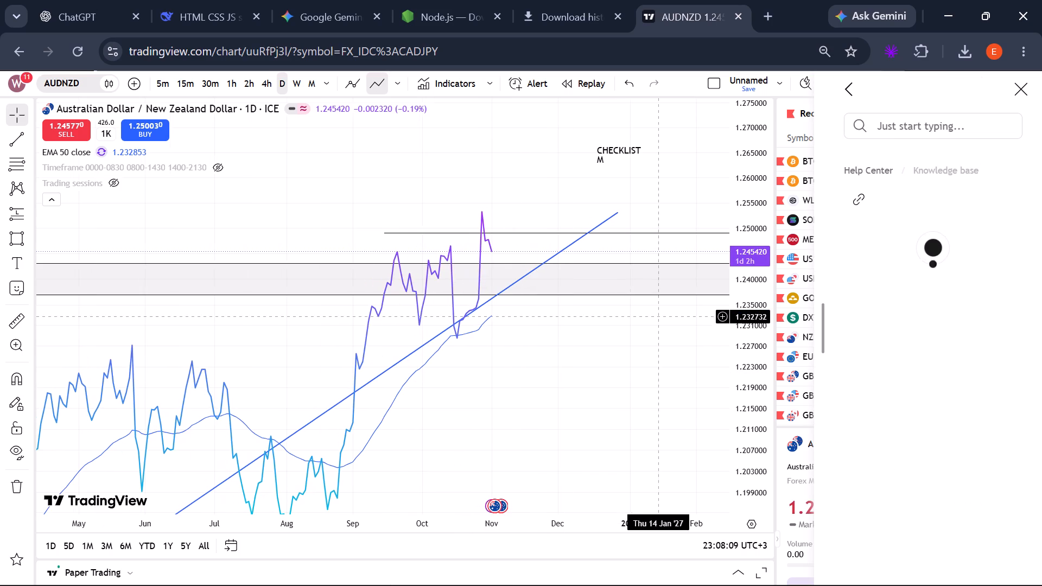
pyautogui.click(1030, 84)
pyautogui.moveTo(643, 410); pyautogui.dragTo(888, 251)
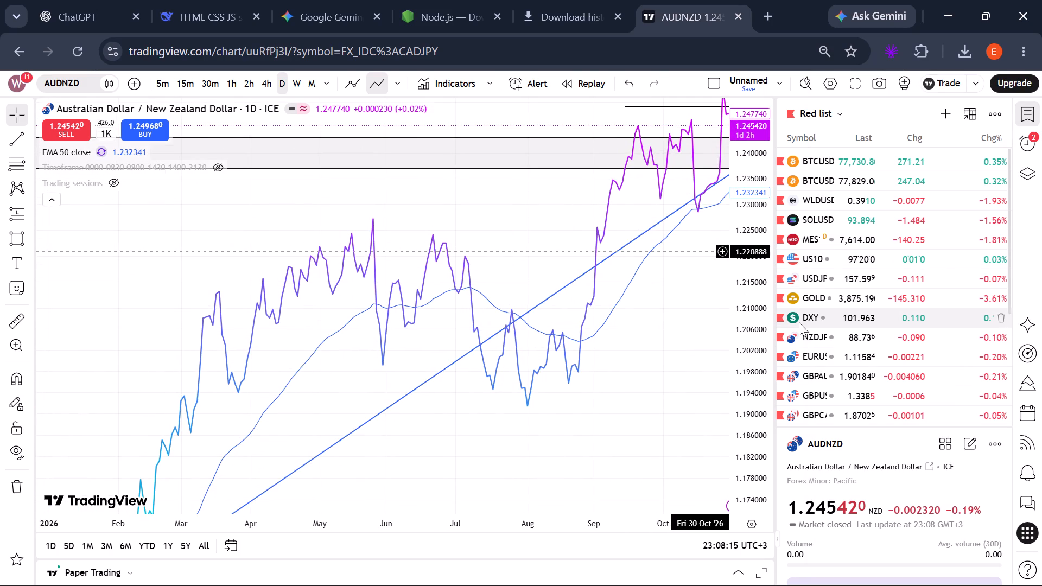
pyautogui.scroll(-4, 763, 351)
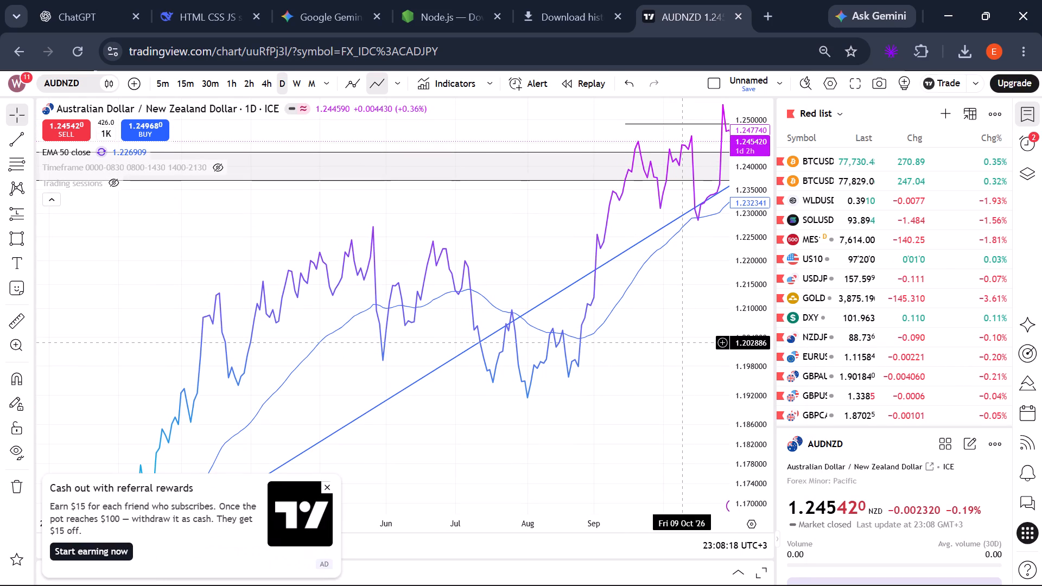
pyautogui.scroll(-5, 744, 359)
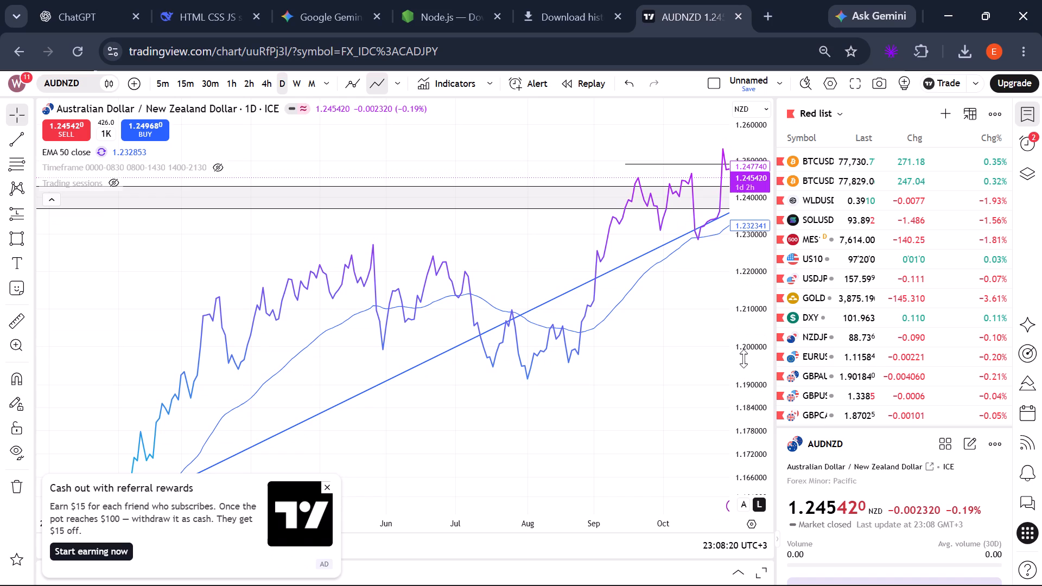
pyautogui.scroll(-5, 744, 359)
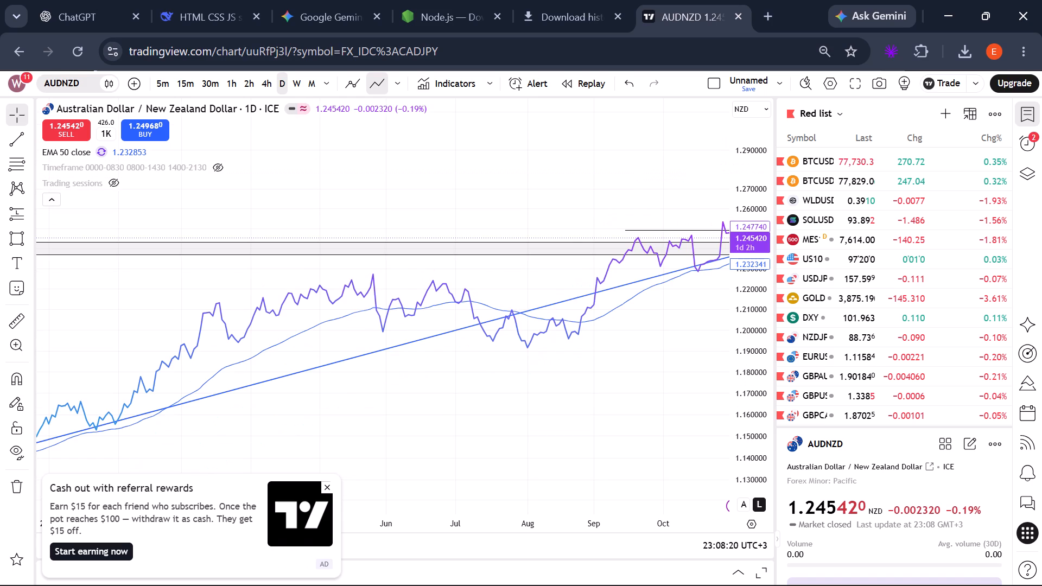
pyautogui.moveTo(596, 422); pyautogui.dragTo(790, 347)
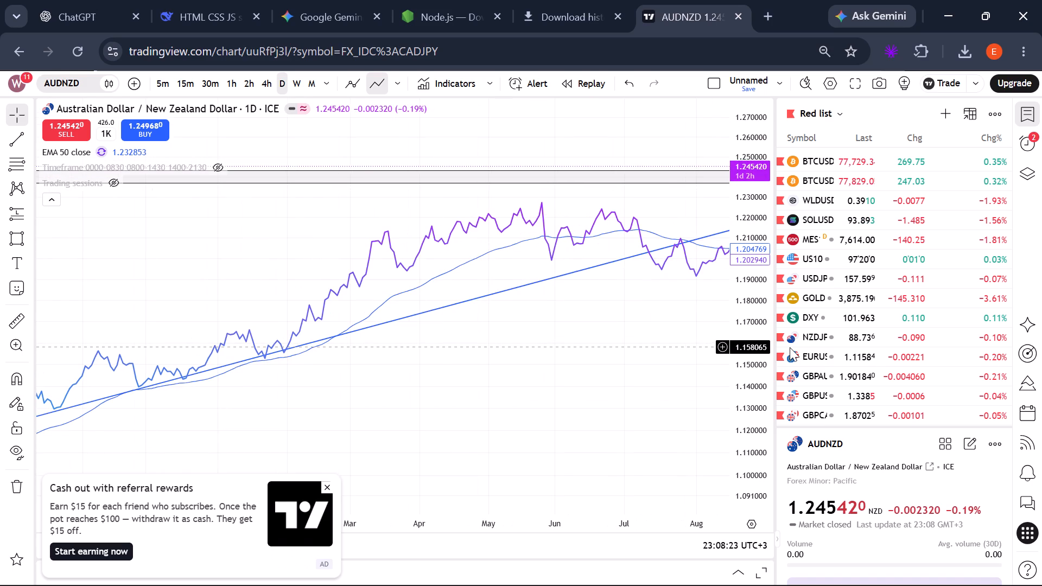
pyautogui.moveTo(790, 347); pyautogui.dragTo(623, 438)
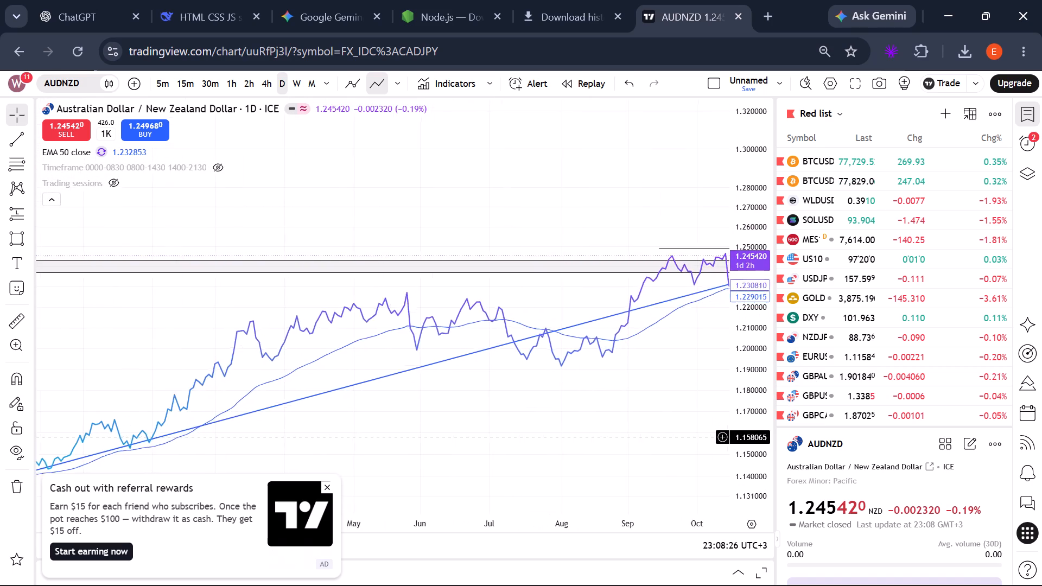
pyautogui.moveTo(623, 438); pyautogui.dragTo(544, 458)
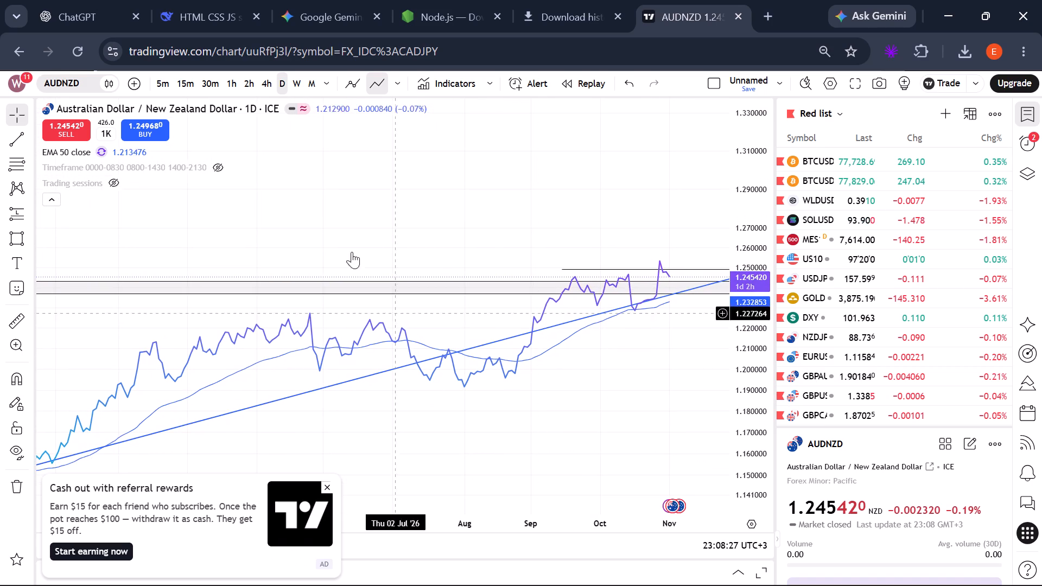
# Change the AUDNZD chart type back to candles.
pyautogui.click(398, 80)
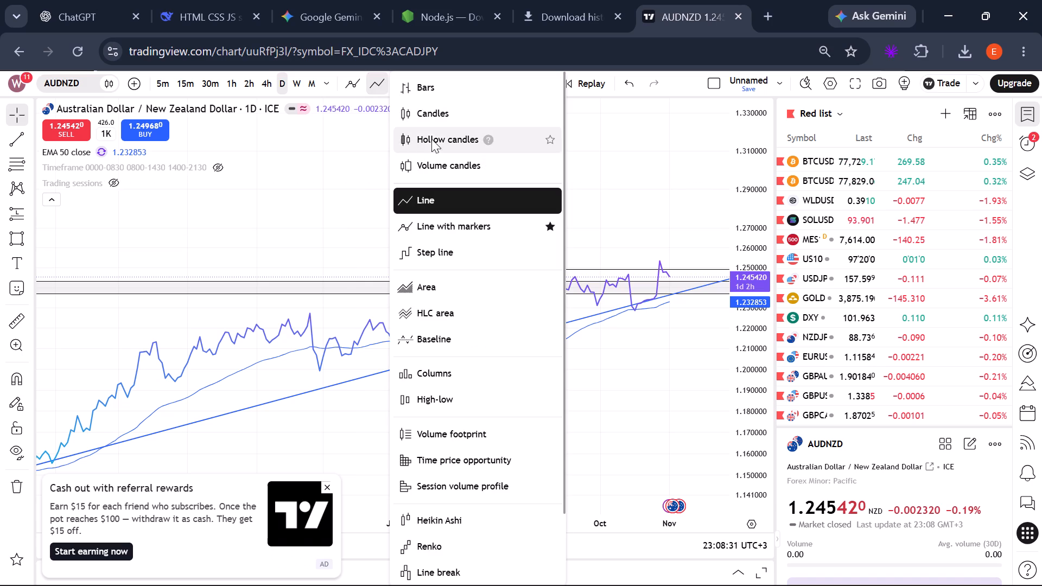
pyautogui.click(434, 114)
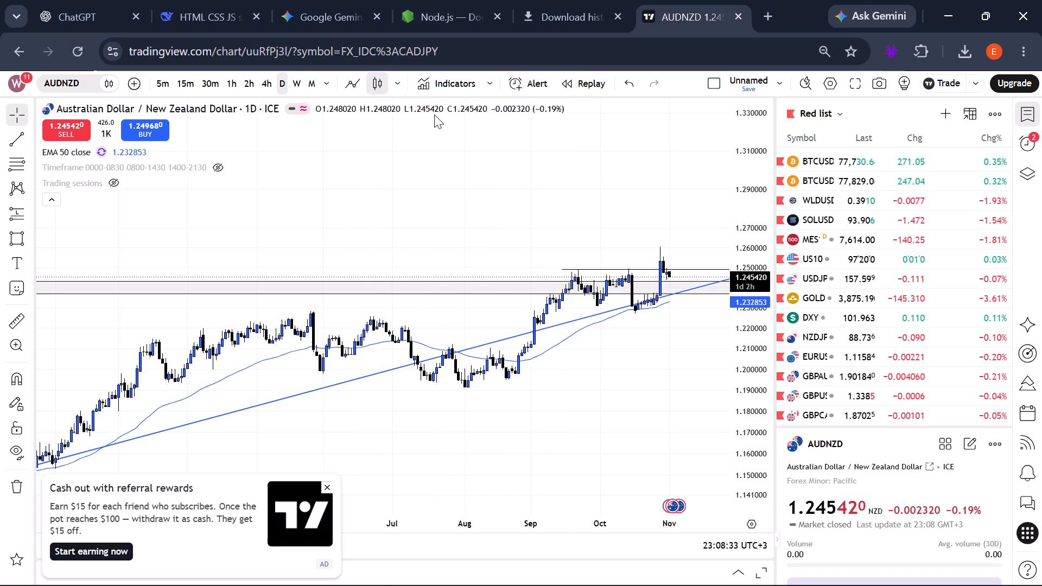
# Extend the second line of the CHECKLIST note to read "M UPTREND" and start a new line below it.
pyautogui.scroll(1, 757, 356)
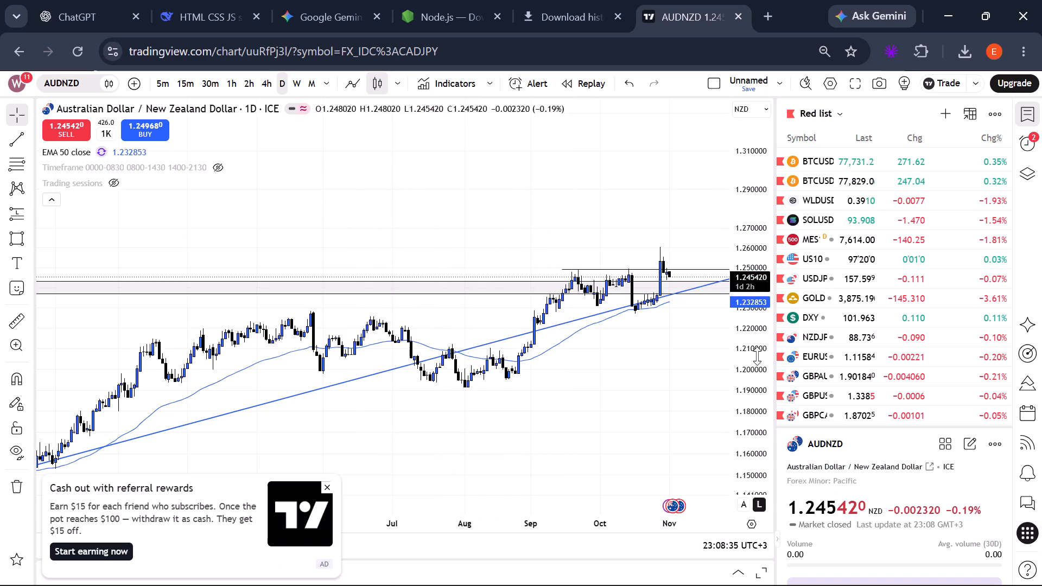
pyautogui.scroll(6, 757, 356)
pyautogui.moveTo(676, 368); pyautogui.dragTo(401, 339)
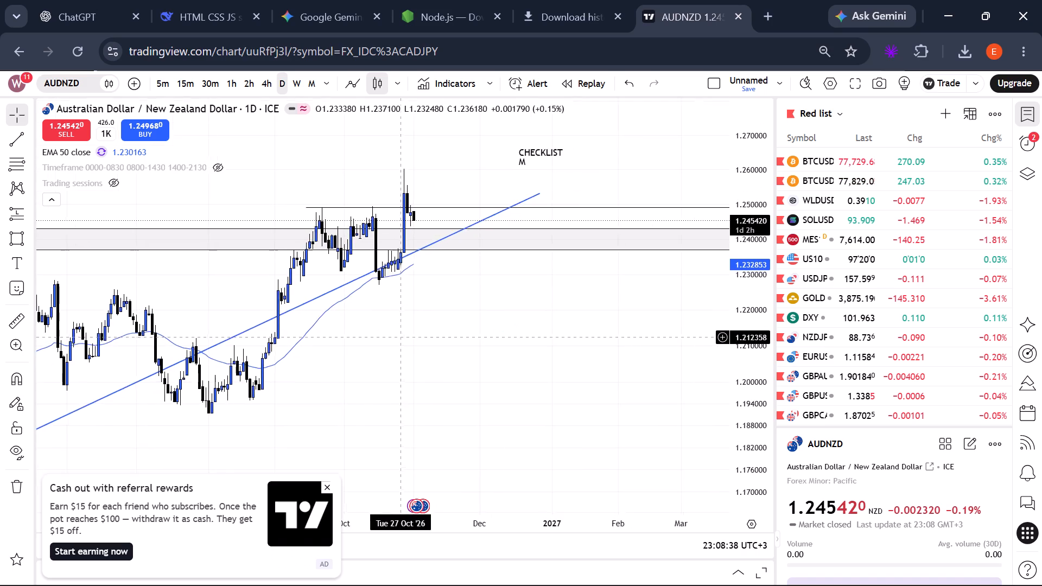
pyautogui.moveTo(401, 339); pyautogui.dragTo(388, 378)
pyautogui.click(521, 205)
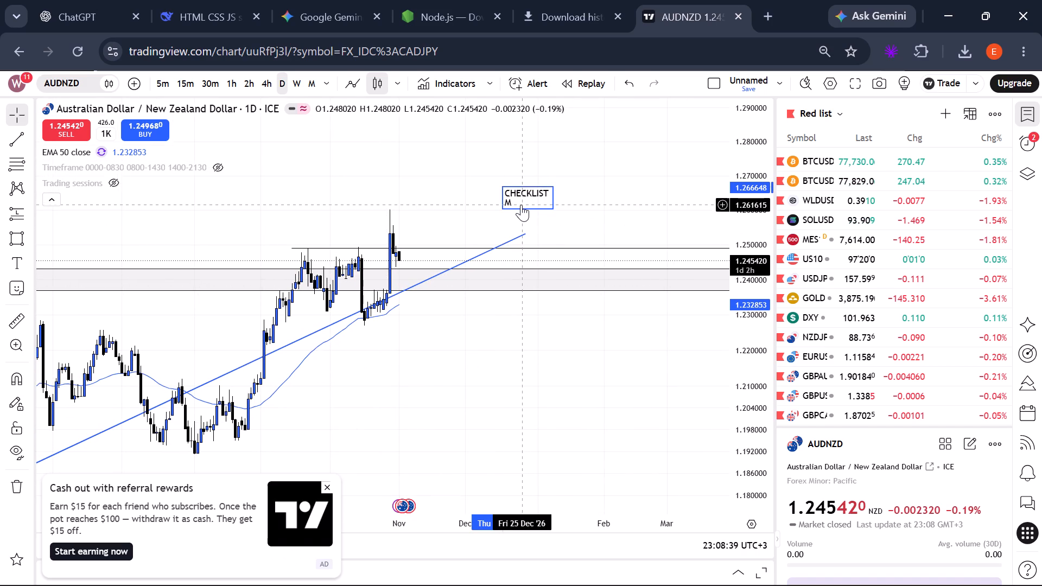
pyautogui.click(521, 200)
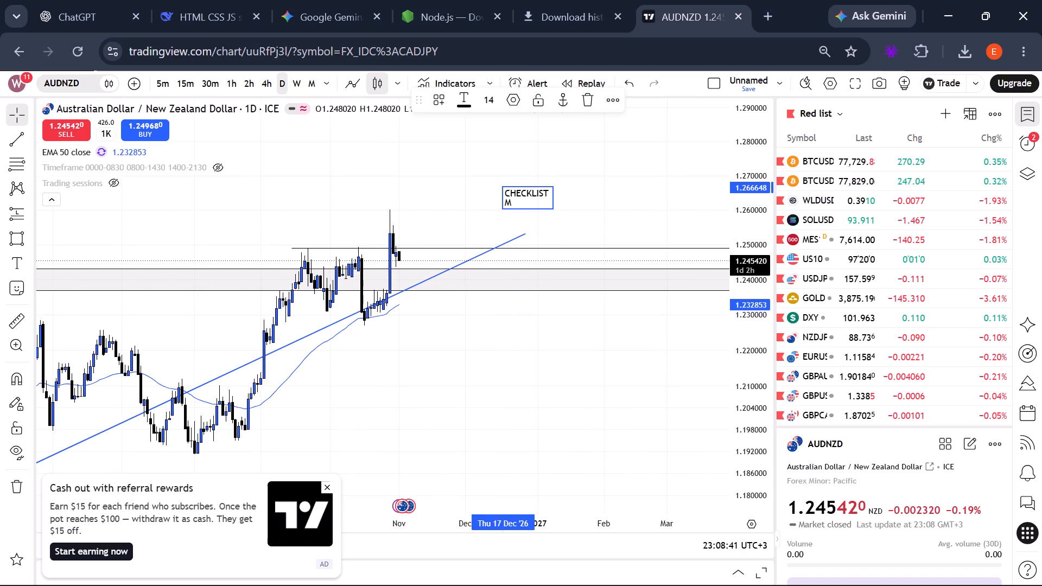
pyautogui.press('space')
pyautogui.write('UPTREN')
pyautogui.press('BackSpace')
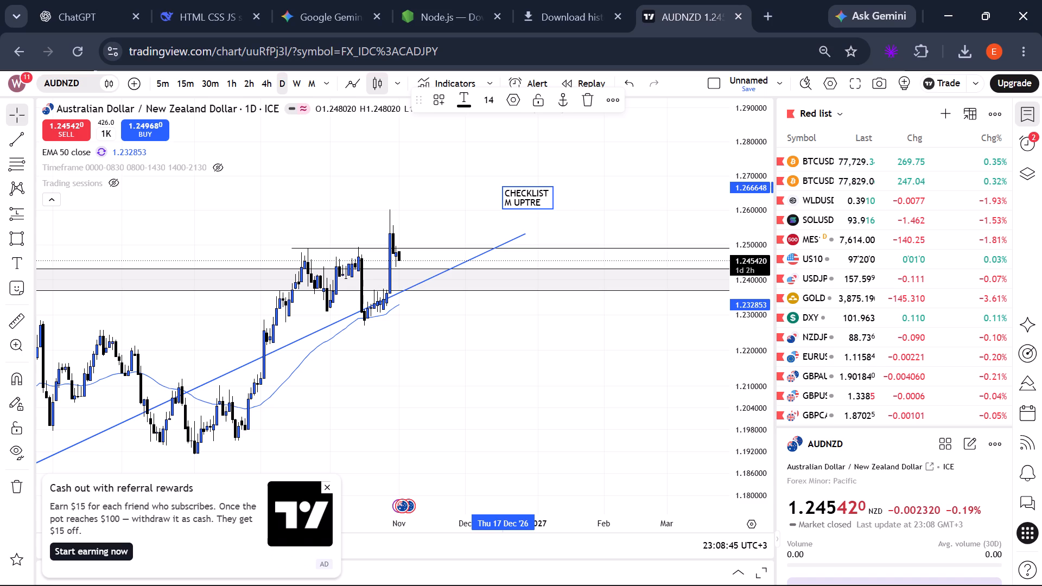
pyautogui.write('ND')
pyautogui.press('space')
pyautogui.press('Return')
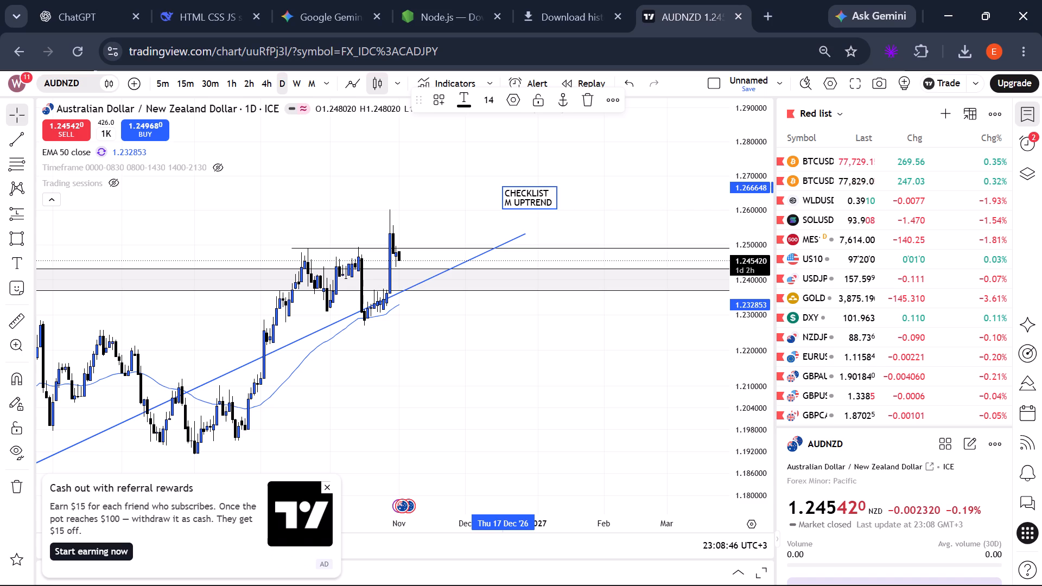
# Add the lines "W UPTREND", "D UPTREND" and "4H" to the CHECKLIST note on AUDNZD.
pyautogui.write('W')
pyautogui.press('space')
pyautogui.write('UPTREND')
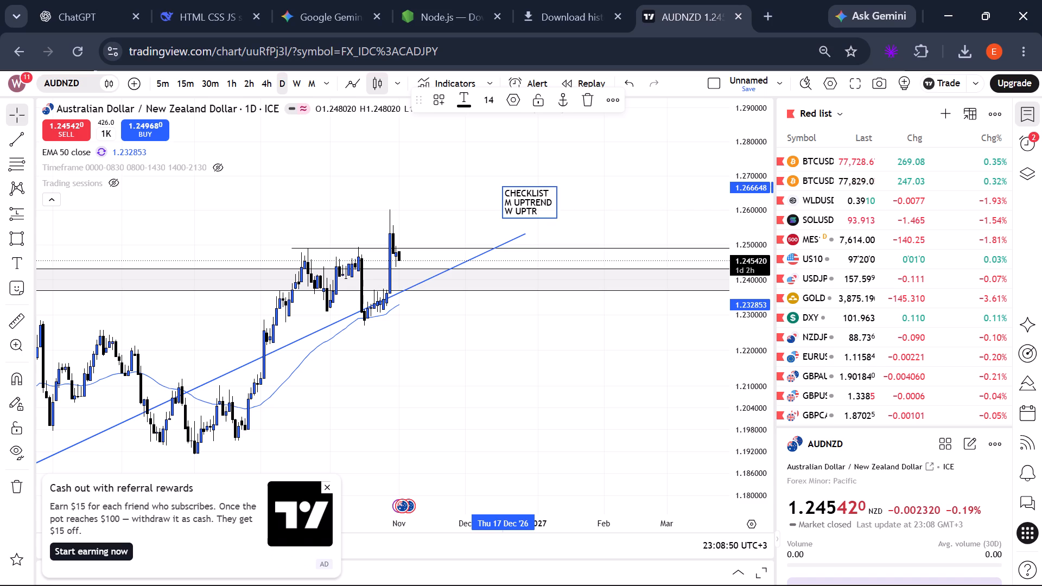
pyautogui.press('space')
pyautogui.press('Return')
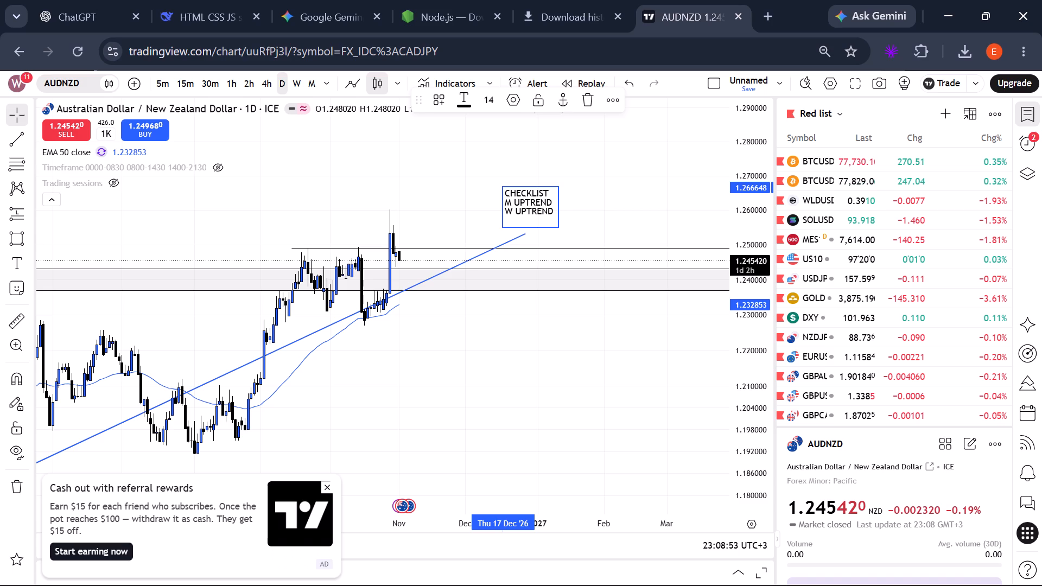
pyautogui.write('D UPTREN')
pyautogui.press('d')
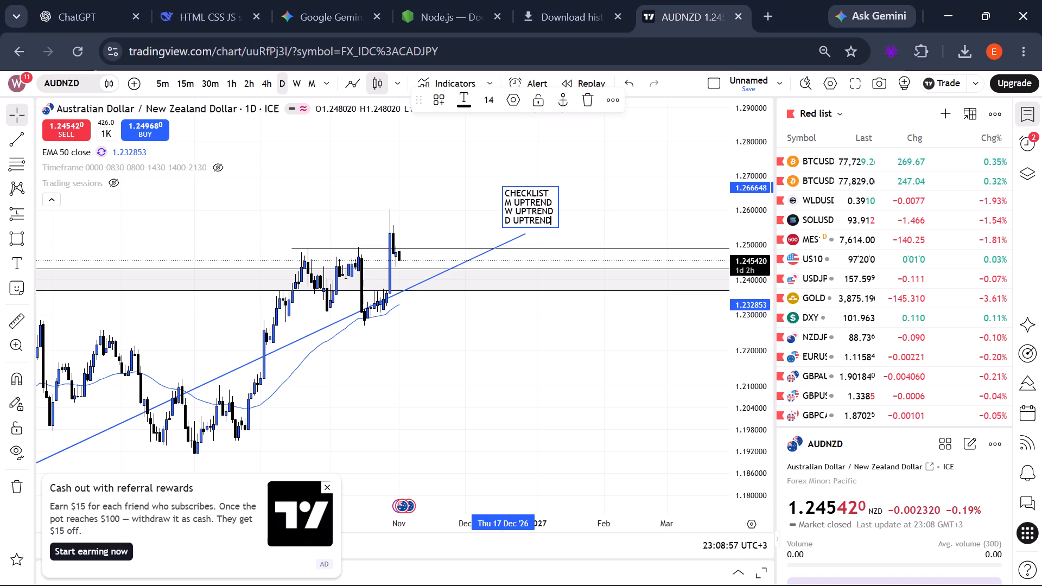
pyautogui.press('Return')
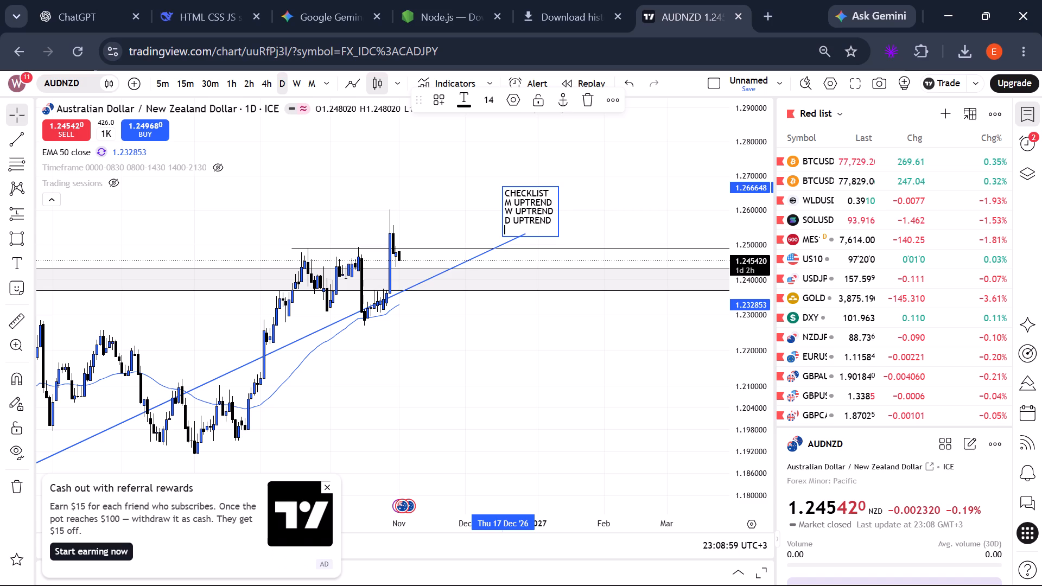
pyautogui.write('4H')
# Switch the AUDNZD chart to the 4-hour timeframe.
pyautogui.click(265, 80)
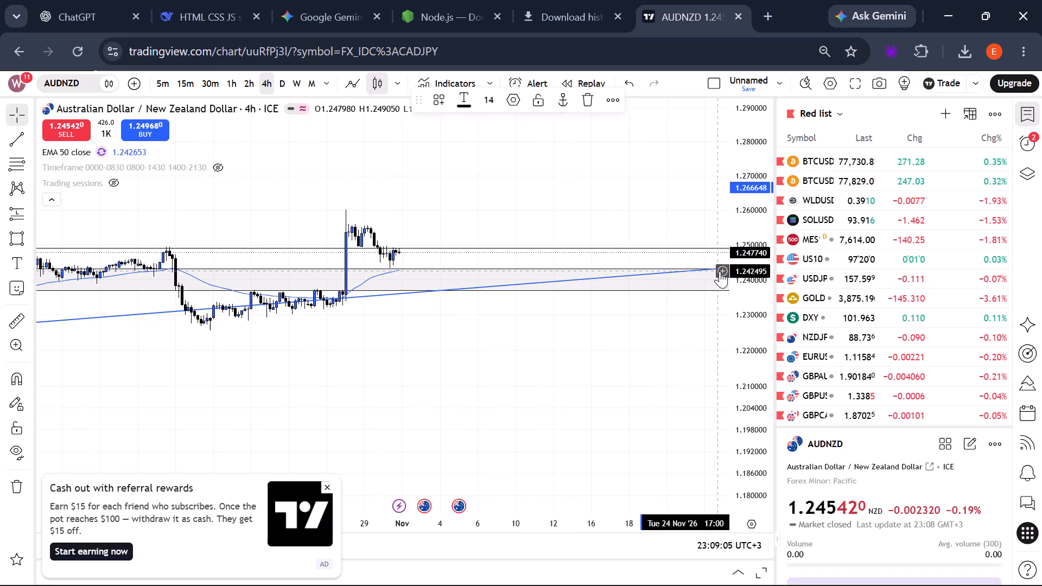
pyautogui.scroll(8, 746, 264)
pyautogui.scroll(-3, 599, 386)
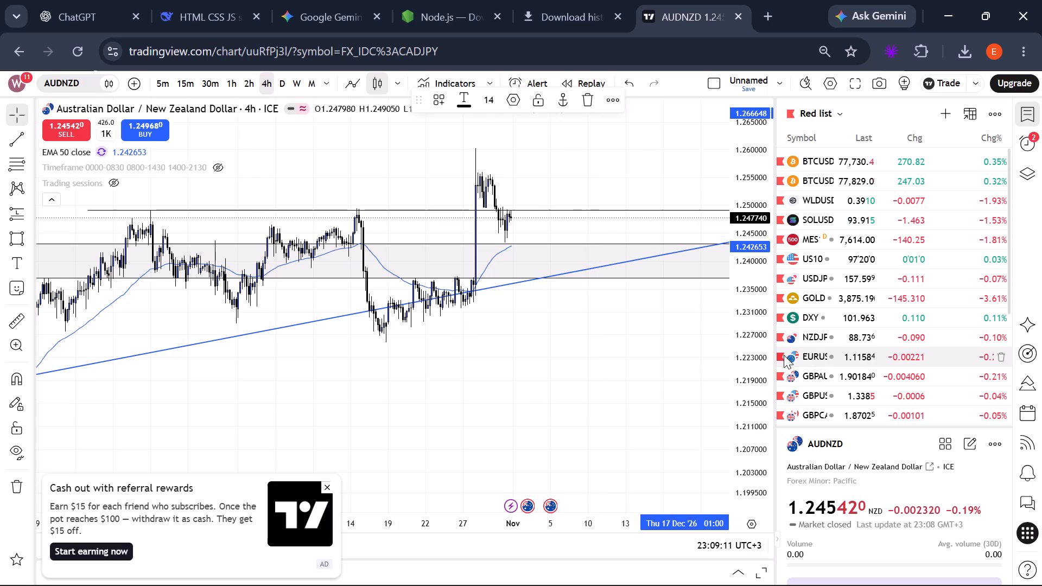
# Narrow the Red list watchlist to give the AUDNZD chart more width.
pyautogui.moveTo(774, 323); pyautogui.dragTo(883, 302)
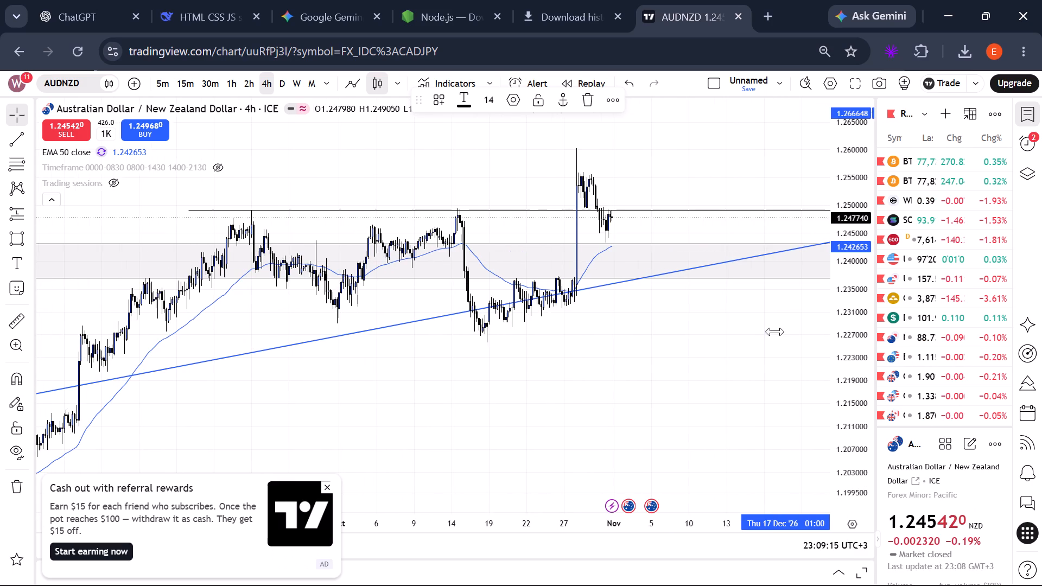
pyautogui.scroll(3, 858, 303)
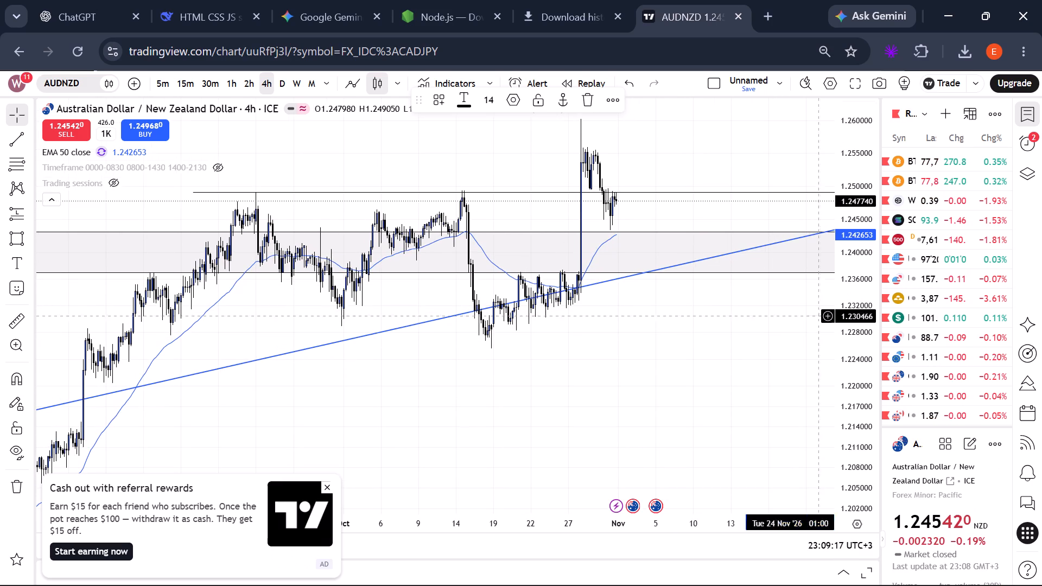
# Move the CHECKLIST note closer to the latest 4-hour candles, to about 1.2588 at 18 Nov '26.
pyautogui.moveTo(760, 334); pyautogui.dragTo(573, 393)
pyautogui.scroll(-2, 573, 393)
pyautogui.scroll(1, 573, 393)
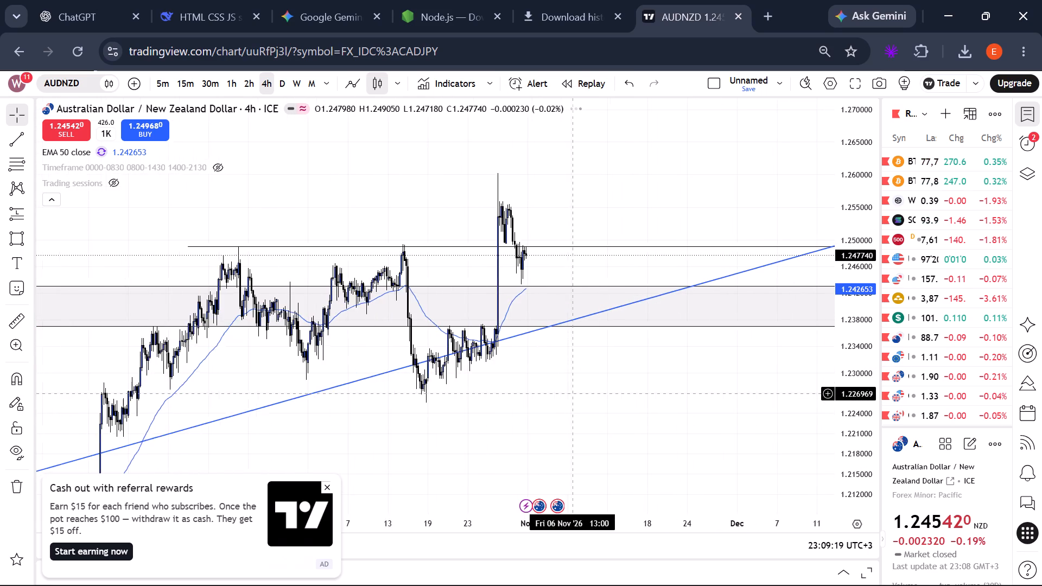
pyautogui.scroll(1, 573, 393)
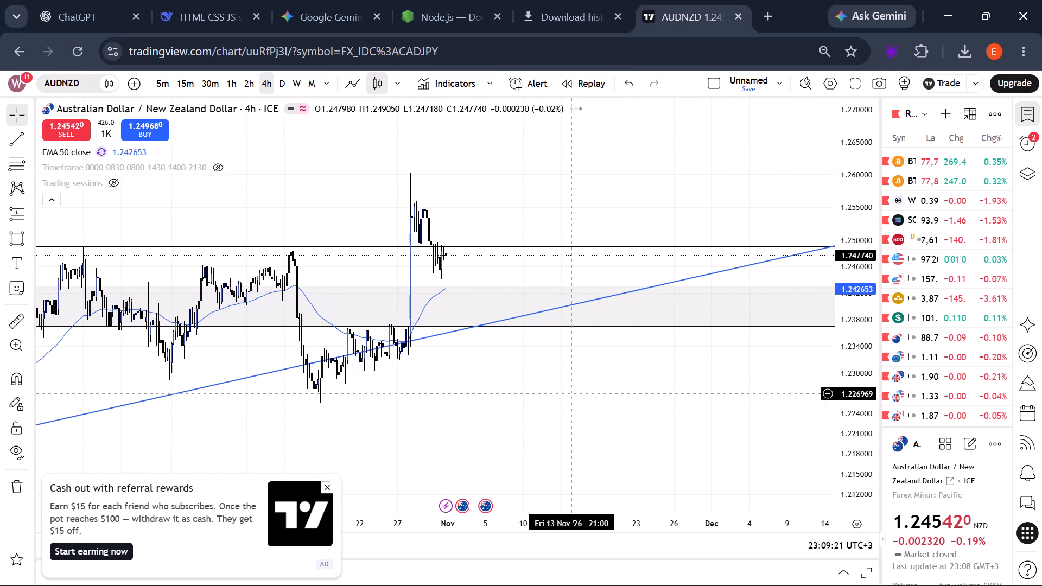
pyautogui.scroll(2, 573, 393)
pyautogui.hscroll(-1, 573, 393)
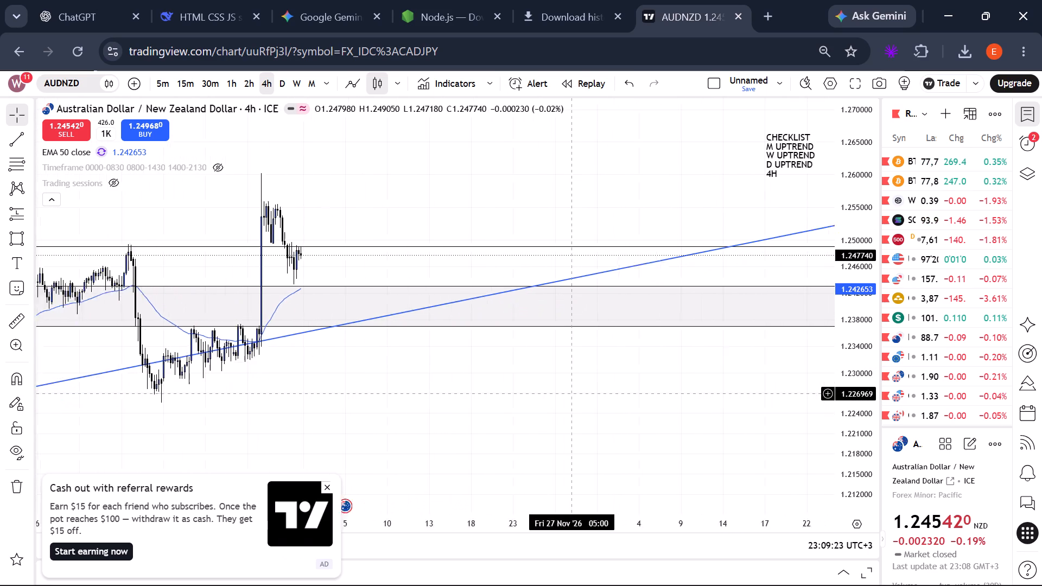
pyautogui.hscroll(-1, 573, 393)
pyautogui.scroll(1, 573, 393)
pyautogui.scroll(-1, 573, 393)
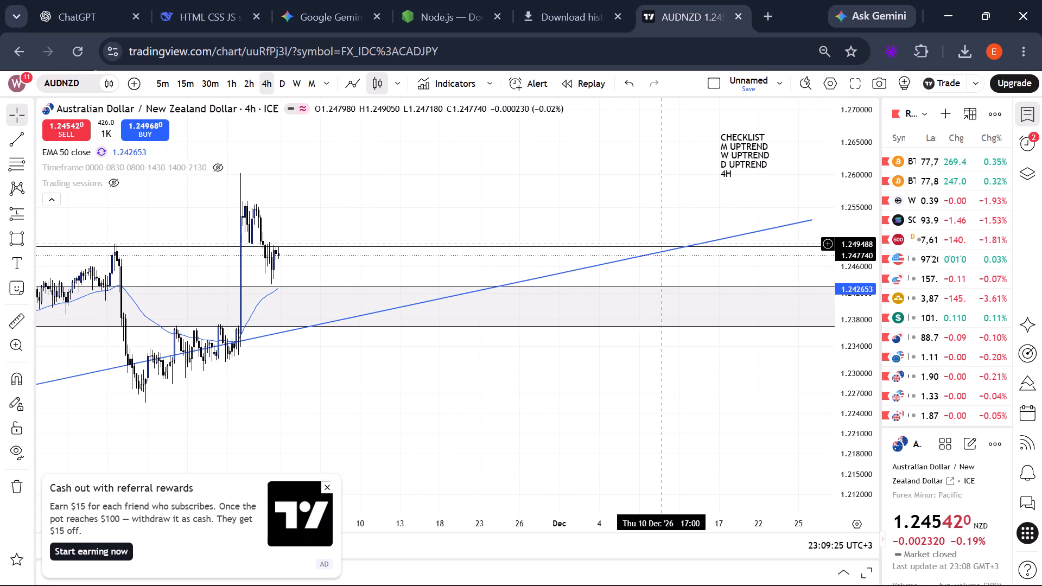
pyautogui.moveTo(739, 149); pyautogui.dragTo(462, 200)
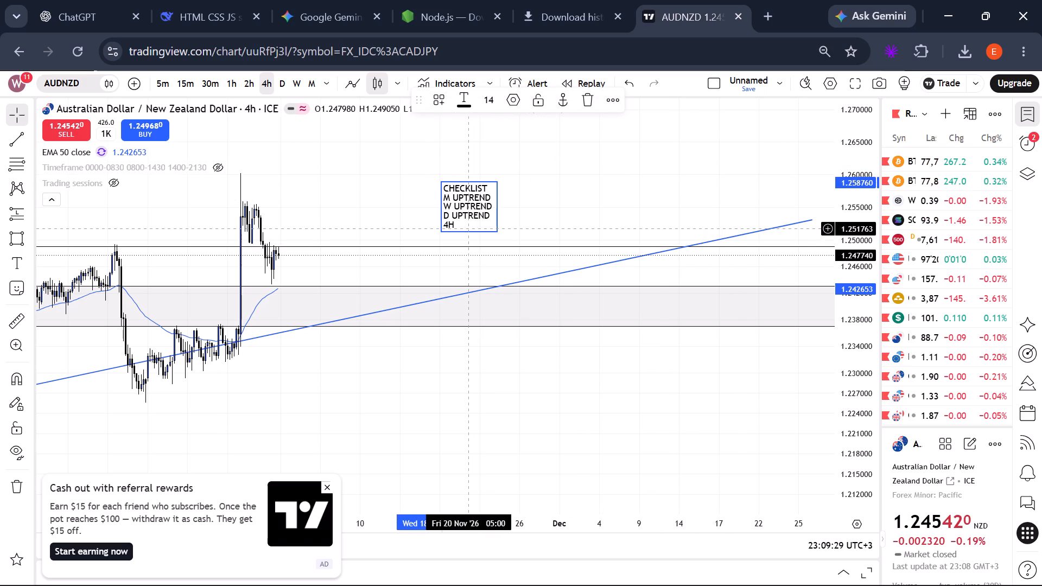
# Complete the last line of the CHECKLIST note as "4H BEARISH" and add an "ENRTY" line below it.
pyautogui.click(467, 227)
pyautogui.press('space')
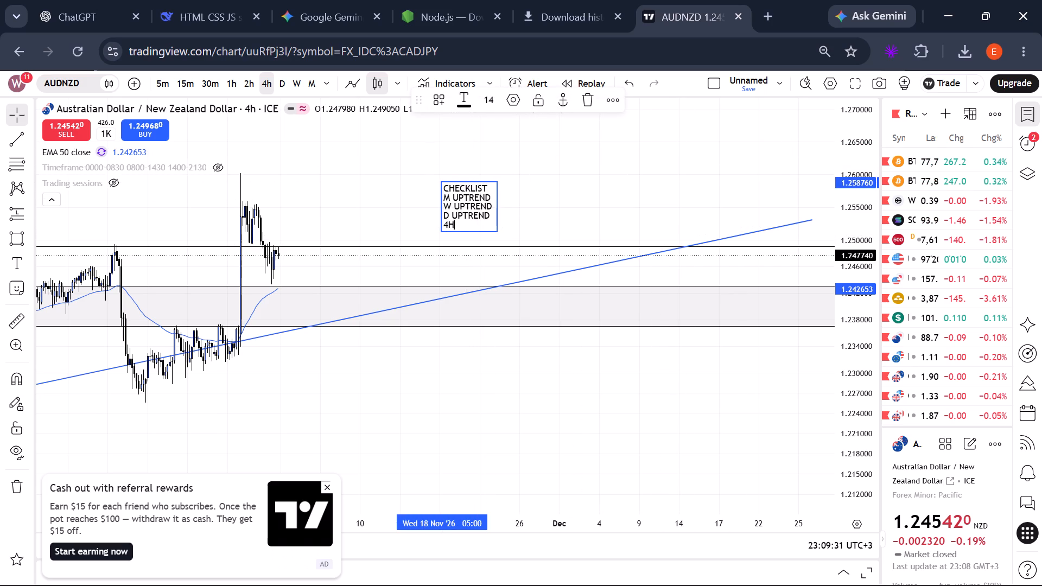
pyautogui.write('B')
pyautogui.write('EA')
pyautogui.write('RISH')
pyautogui.press('Return')
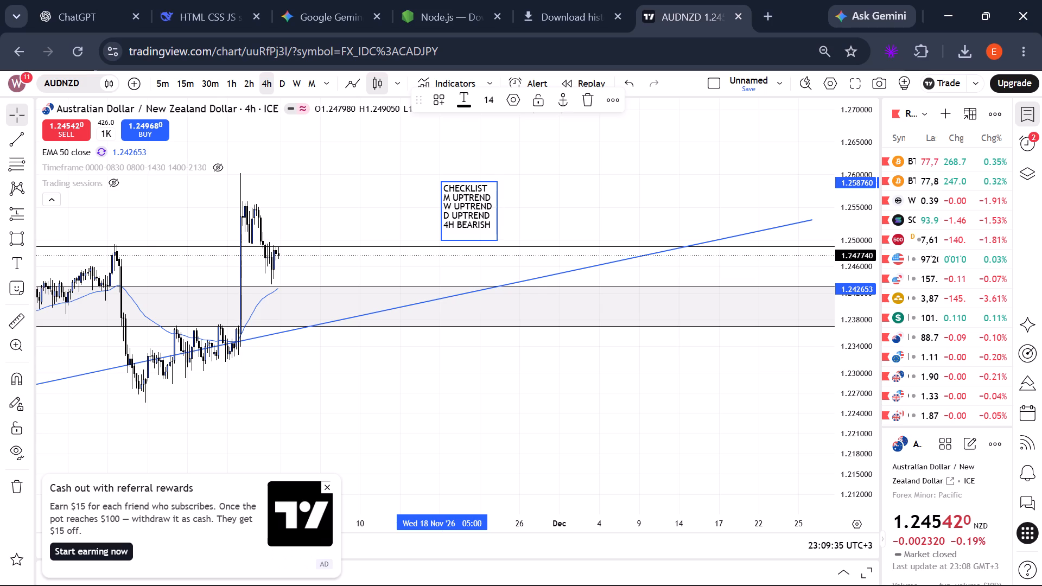
pyautogui.write('ENRT')
pyautogui.write('Y')
pyautogui.press('space')
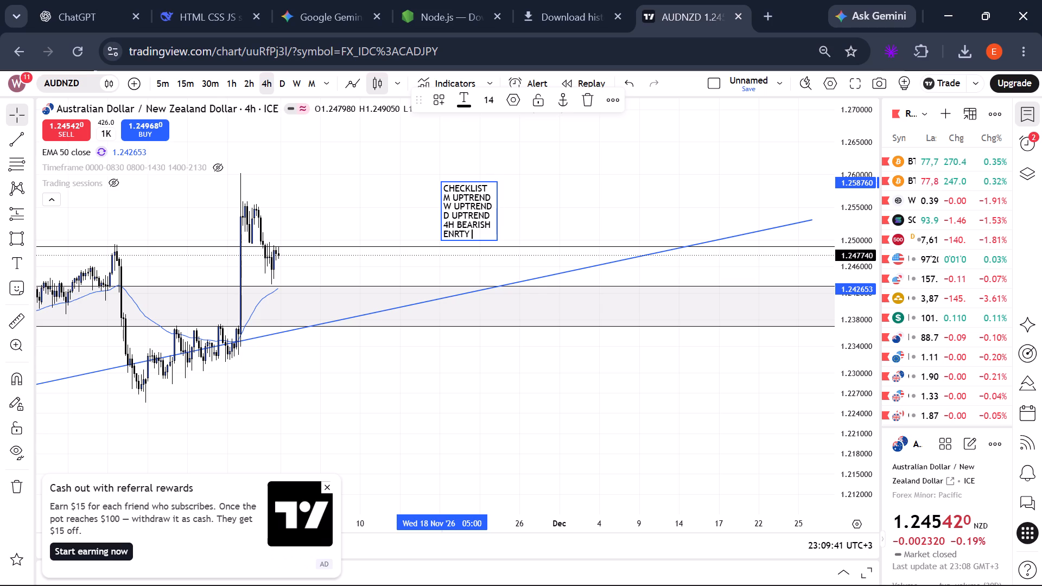
# Add the entry condition "WAITING FOR A PULL BACK UP TO OUR TREND LINE TO ACT AS SUPPRORT TO BUY" below "ENRTY" in the note.
pyautogui.press('Return')
pyautogui.write('WAITI')
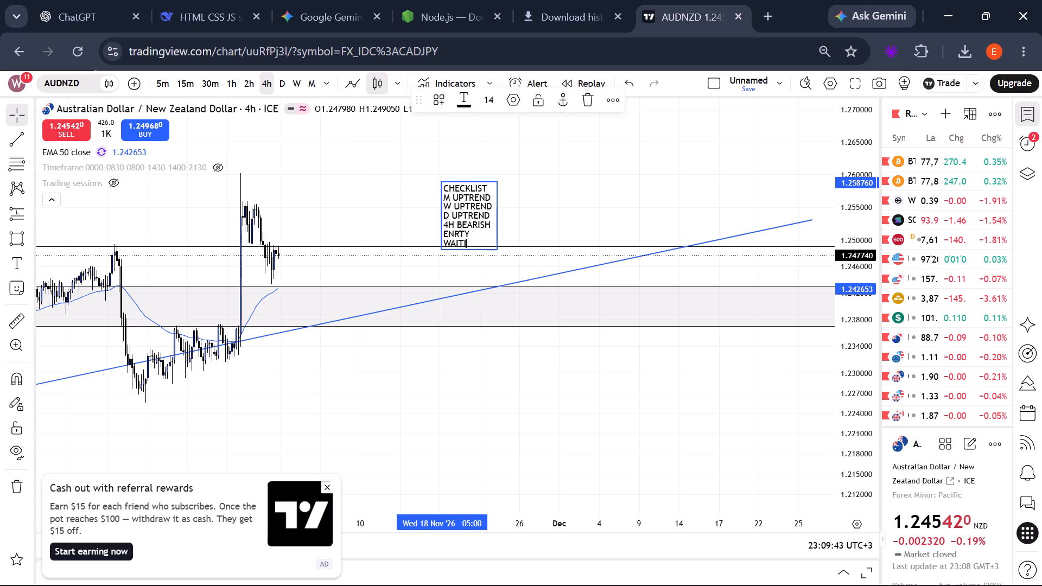
pyautogui.press('n')
pyautogui.write('G FOR A PULL BACK UP TO OUR TRADE')
pyautogui.press('BackSpace')
pyautogui.press('BackSpace')
pyautogui.press('BackSpace')
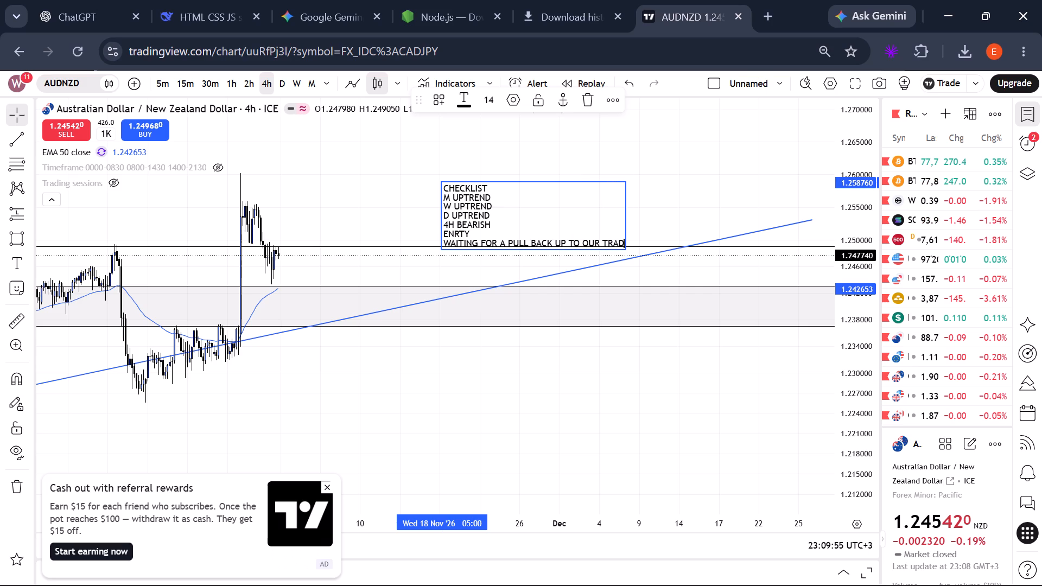
pyautogui.write('END LINE')
pyautogui.press('space')
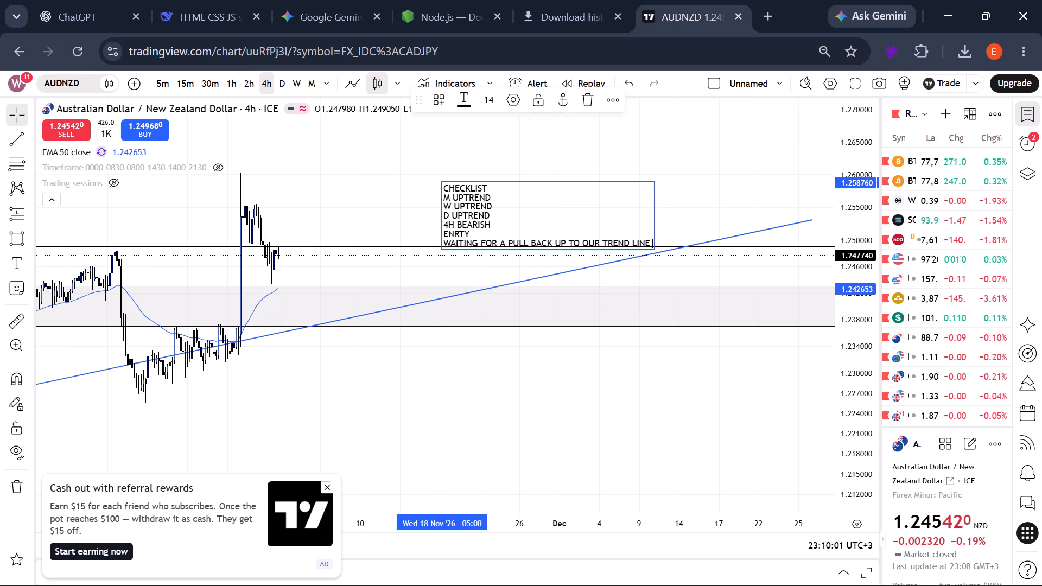
pyautogui.write('TO ACT AS SUPP')
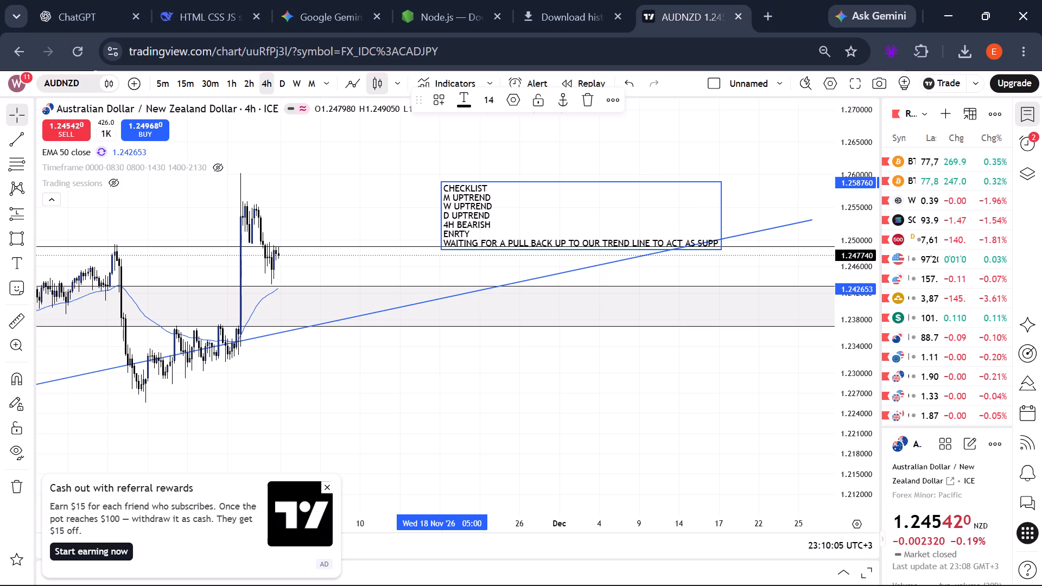
pyautogui.write('RO')
pyautogui.write('RT')
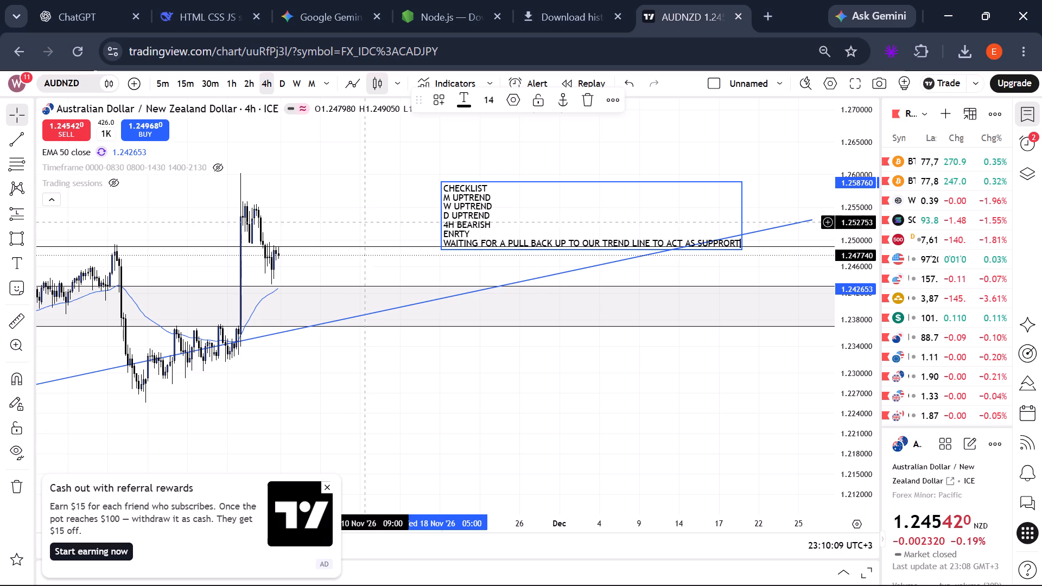
pyautogui.press('space')
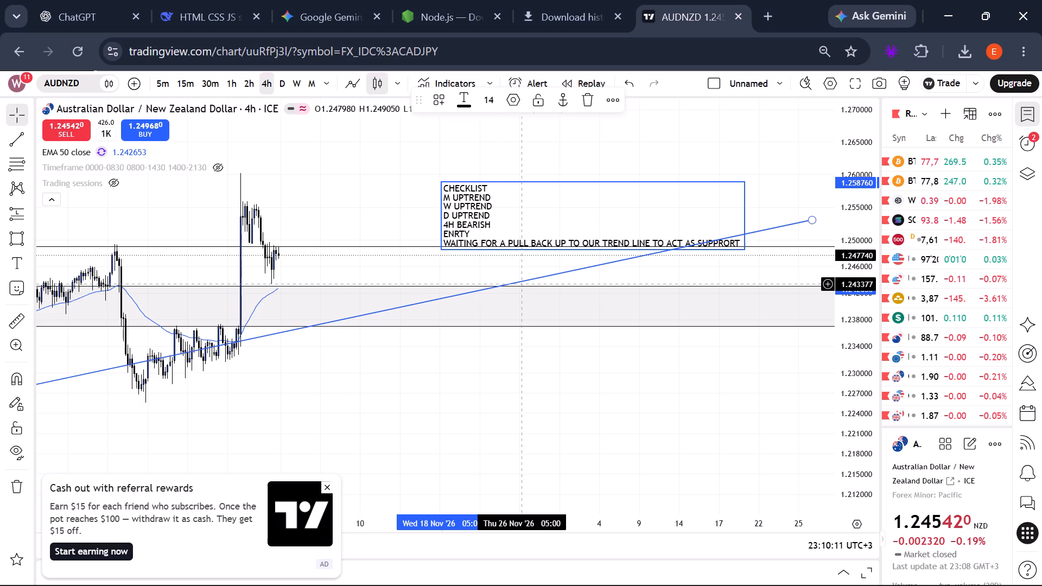
pyautogui.press('t')
pyautogui.write('O BUT')
pyautogui.press('BackSpace')
pyautogui.press('y')
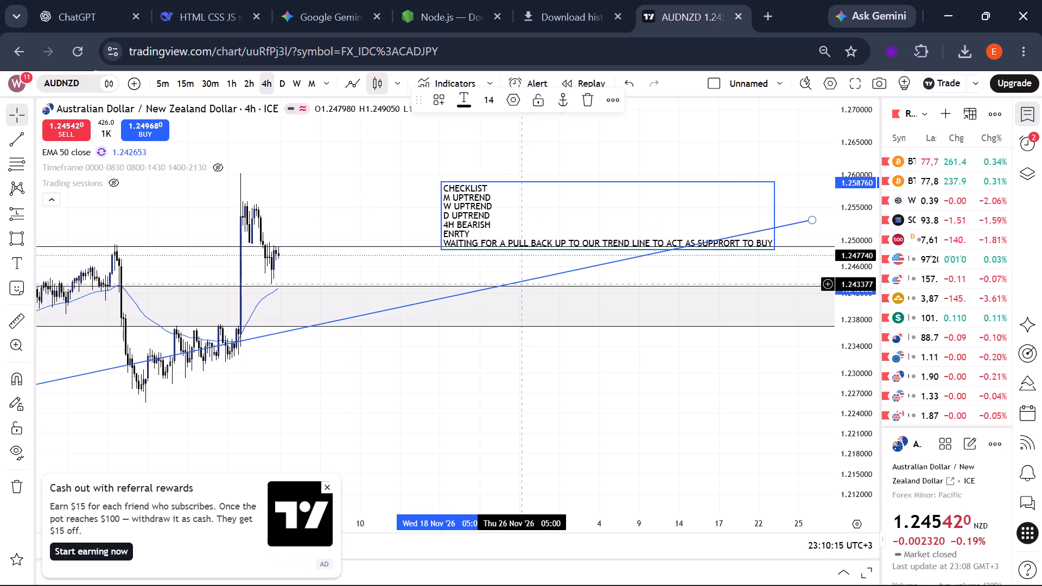
# Move the CHECKLIST note clear of the trend line and horizontal level, to about 1.2621 near 10 Nov '26.
pyautogui.moveTo(527, 205); pyautogui.dragTo(482, 181)
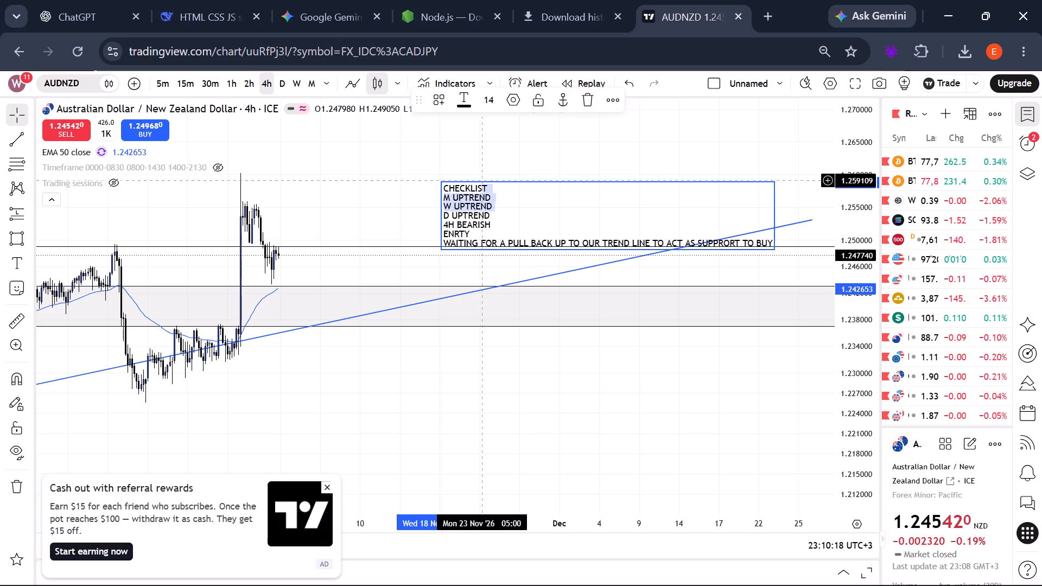
pyautogui.click(373, 199)
pyautogui.moveTo(475, 200); pyautogui.dragTo(400, 179)
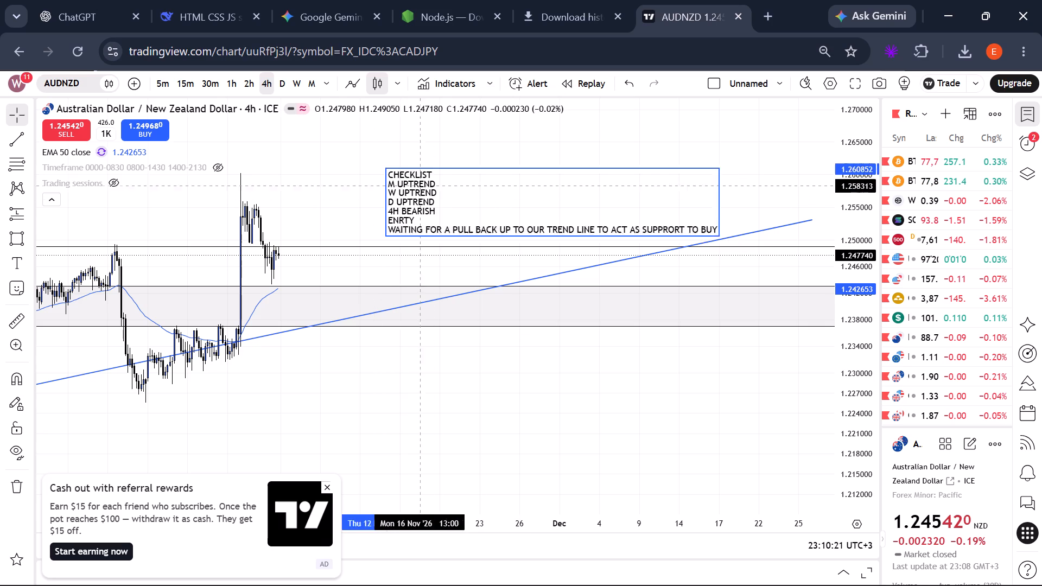
pyautogui.moveTo(400, 179); pyautogui.dragTo(397, 177)
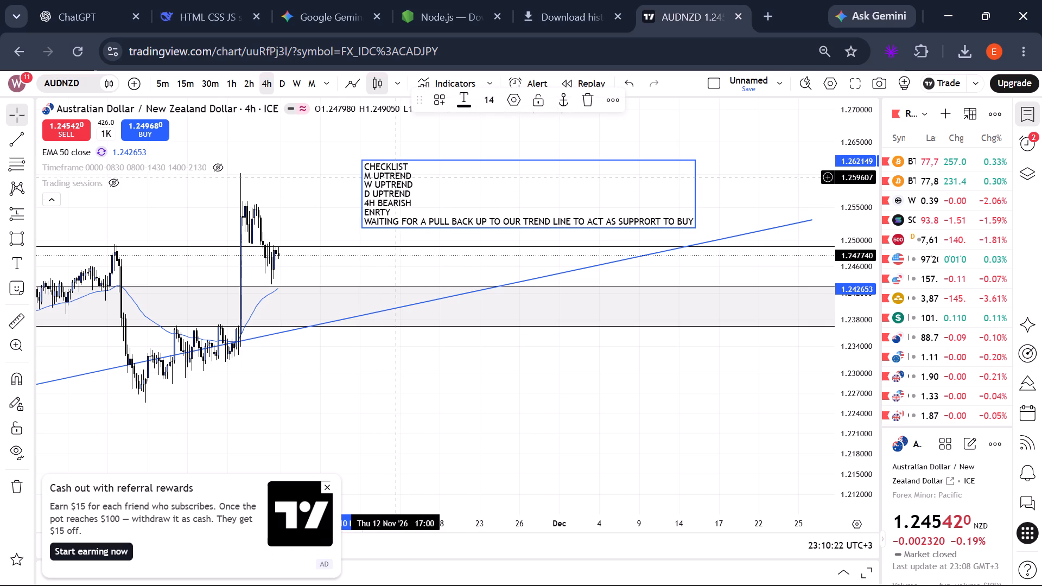
# Flag the AUDNZD symbol in red from the symbol search.
pyautogui.scroll(5, 861, 296)
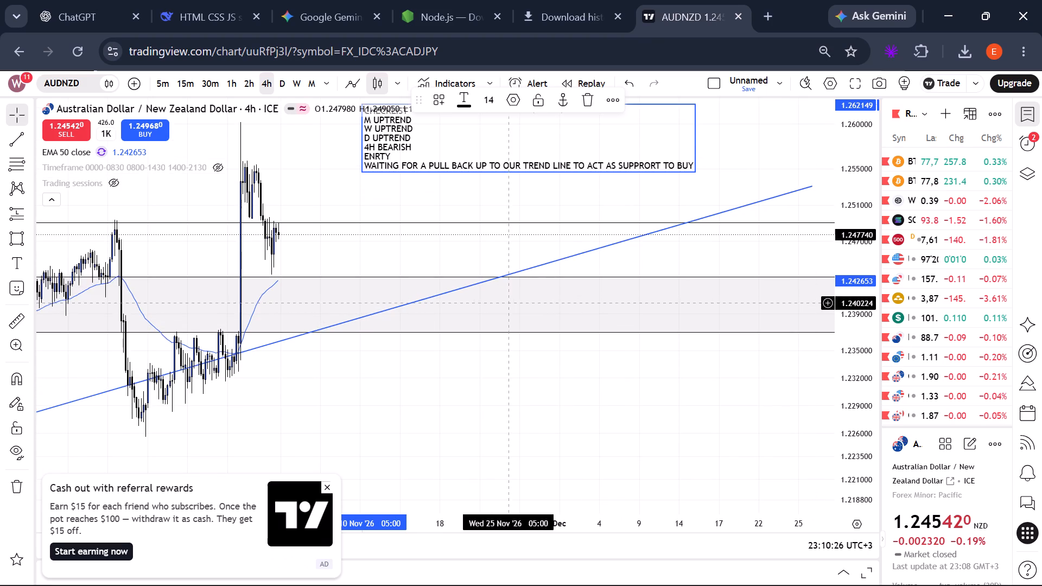
pyautogui.scroll(-1, 483, 298)
pyautogui.scroll(1, 483, 298)
pyautogui.moveTo(483, 365); pyautogui.dragTo(643, 360)
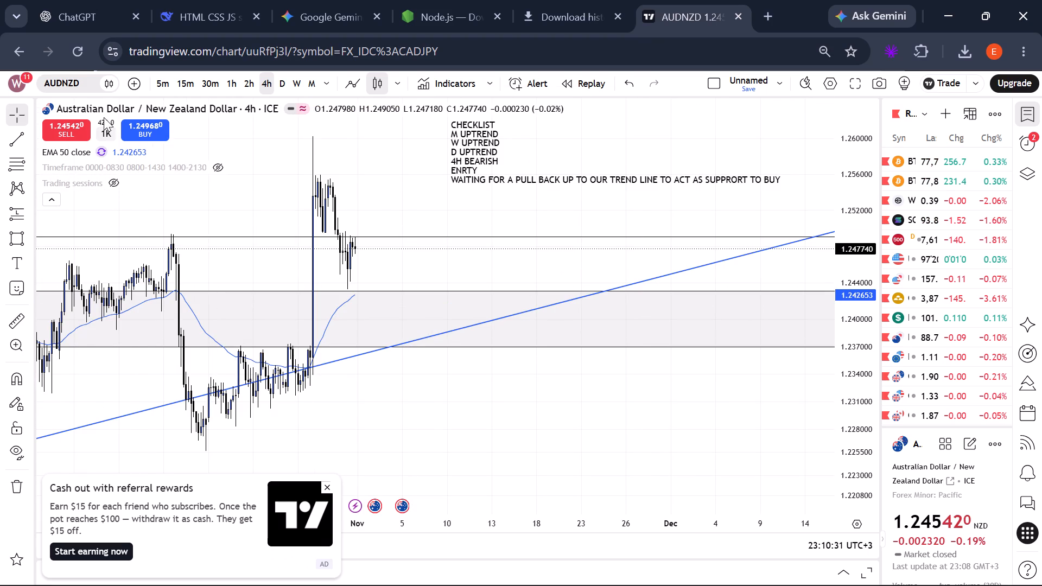
pyautogui.click(68, 81)
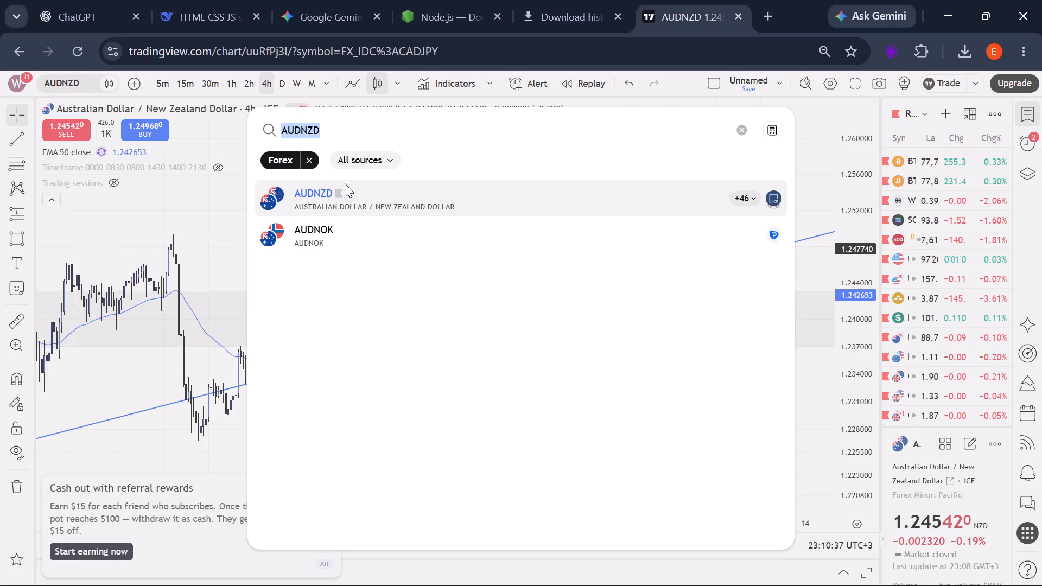
pyautogui.click(339, 193)
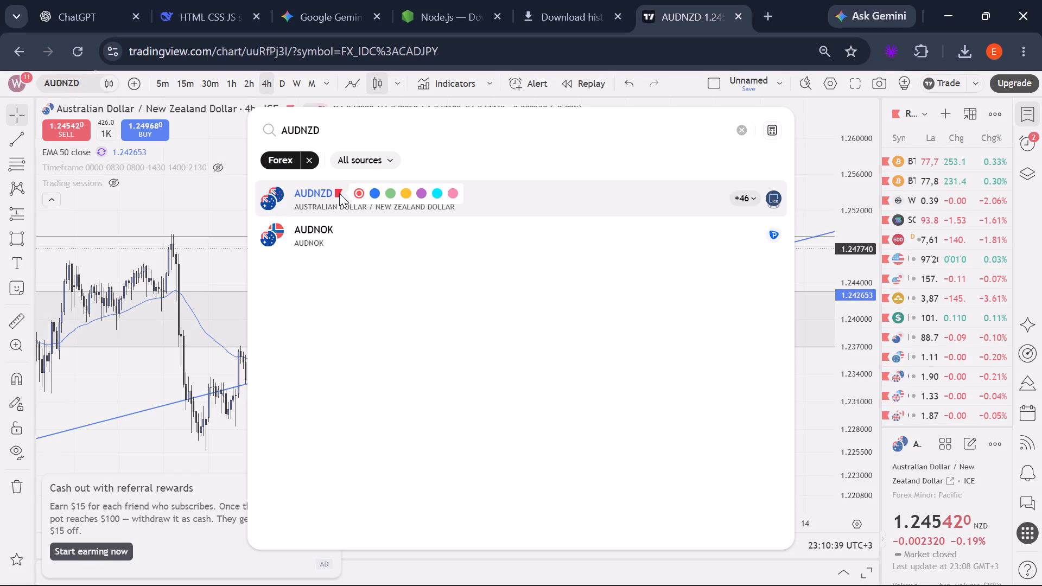
pyautogui.click(211, 192)
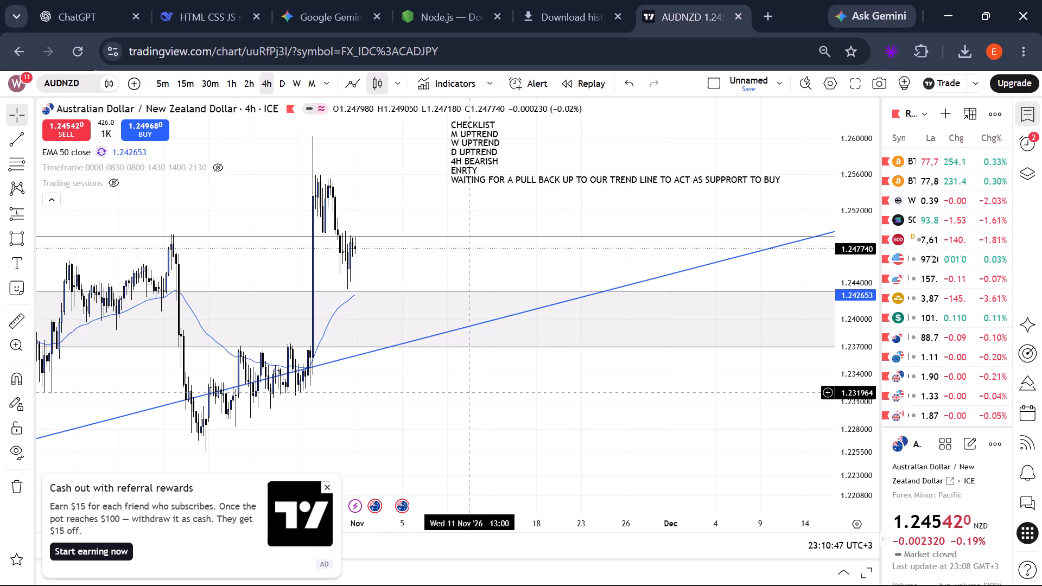
# Capture a screenshot of the annotated AUDNZD chart together with its watchlist, and dismiss the advertising pop-ups.
pyautogui.press('shift+super+s')
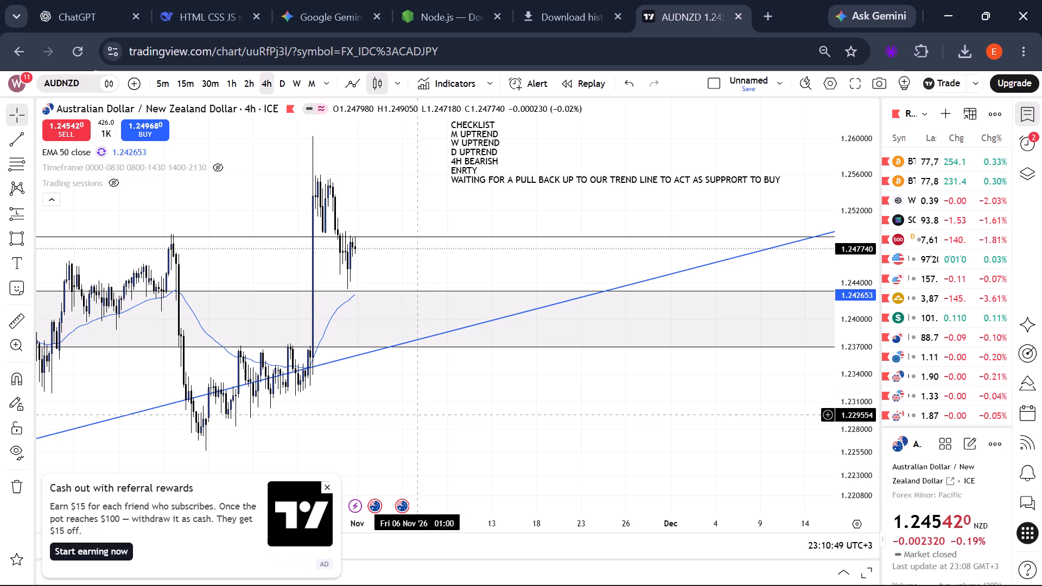
pyautogui.click(326, 488)
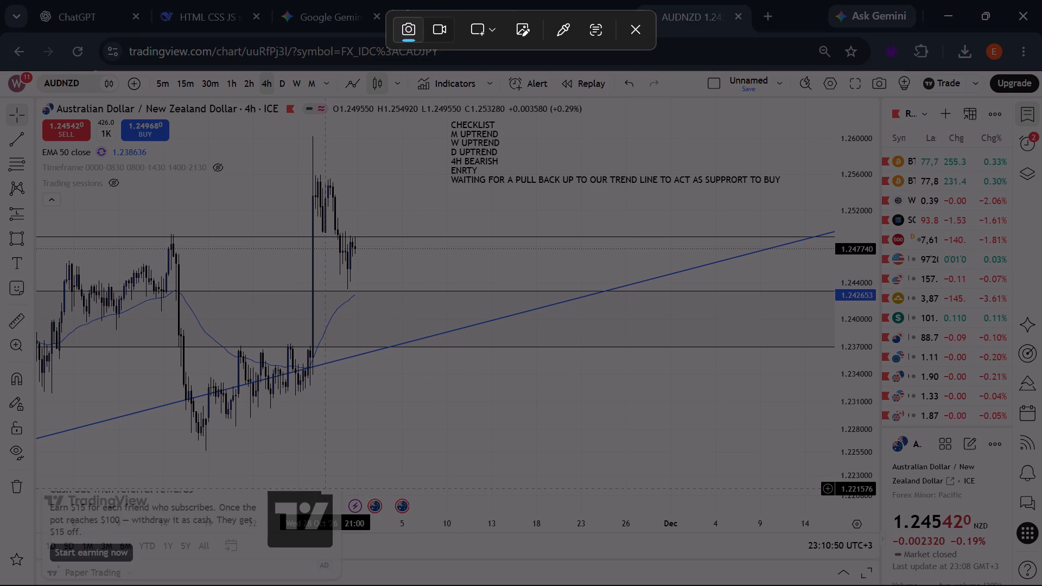
pyautogui.moveTo(3, 68); pyautogui.dragTo(742, 287)
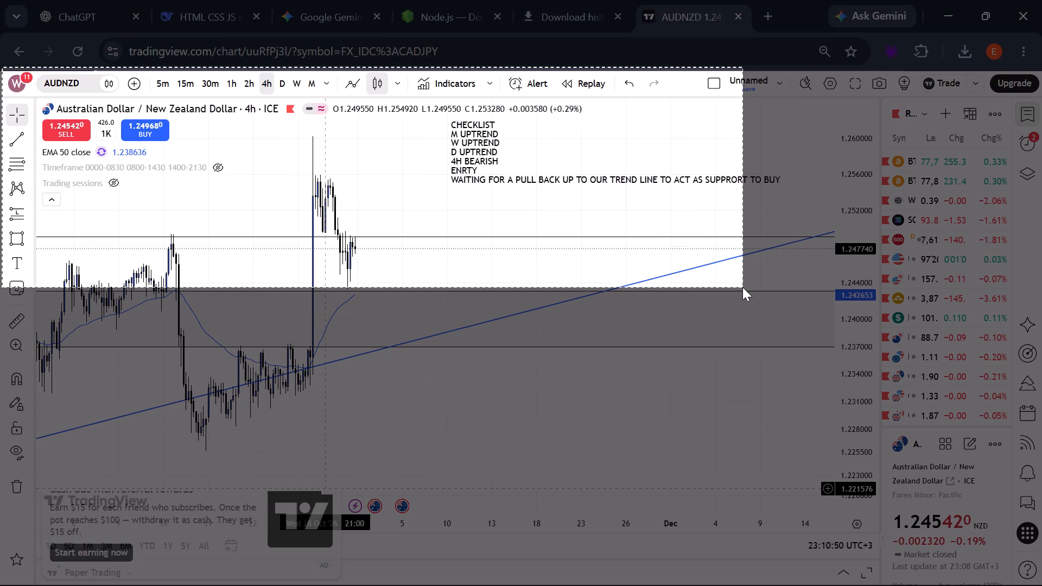
pyautogui.moveTo(742, 287); pyautogui.dragTo(1039, 575)
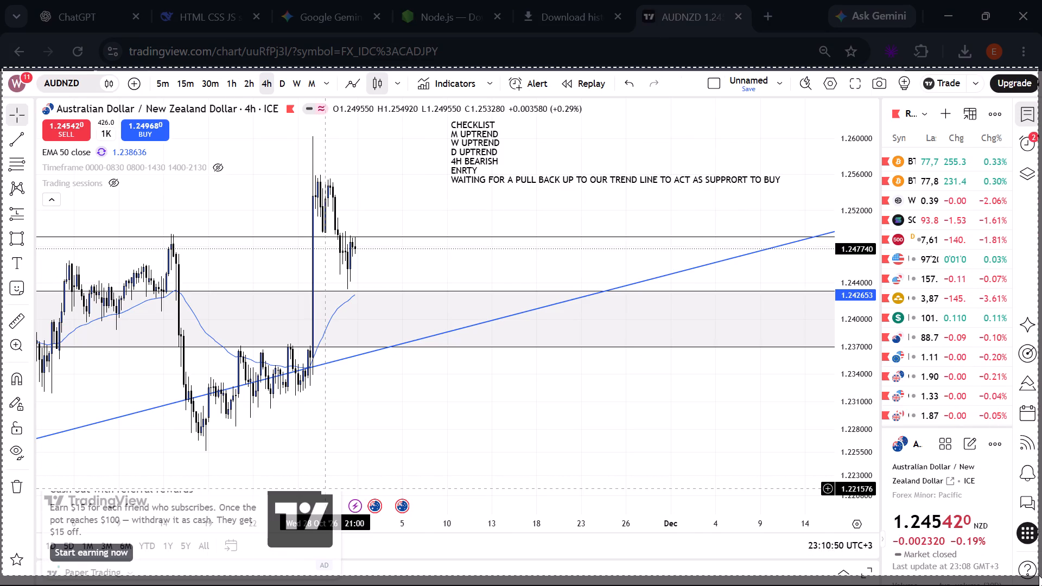
pyautogui.moveTo(1039, 575); pyautogui.dragTo(1040, 575)
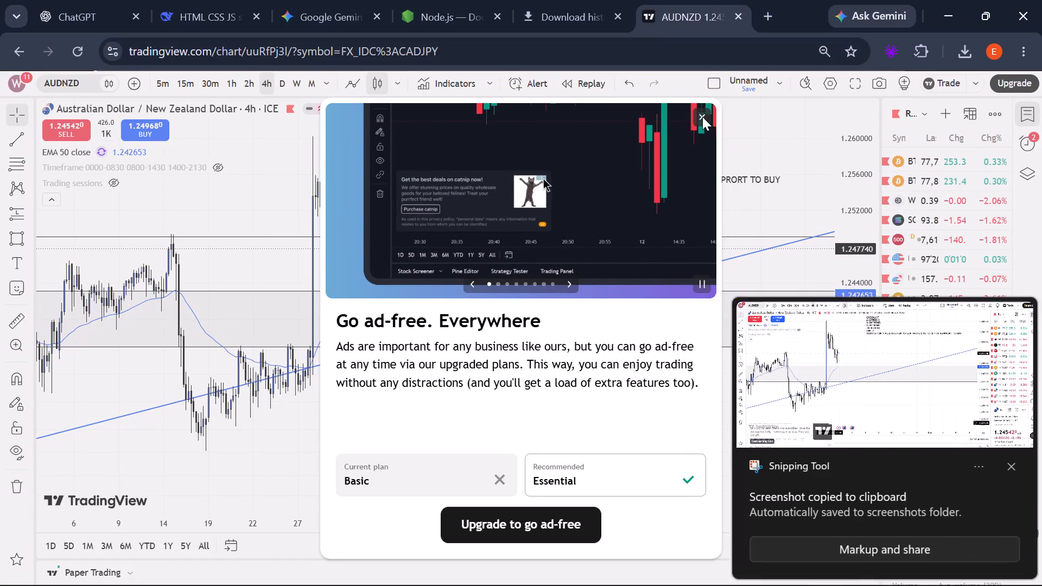
pyautogui.click(702, 117)
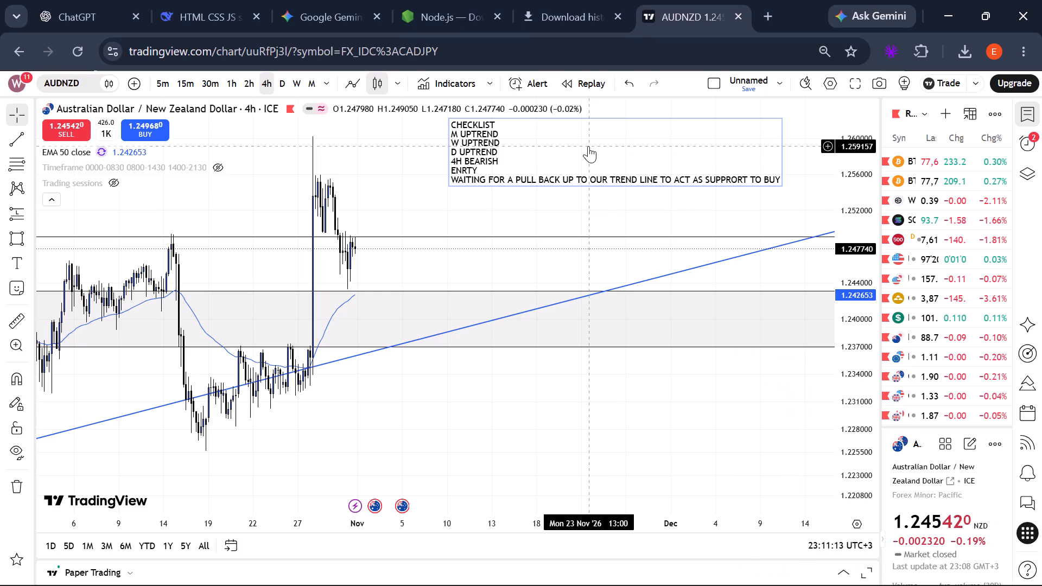
# View the EURCHF 4-hour chart from the red-flag watchlist.
pyautogui.scroll(-6, 972, 320)
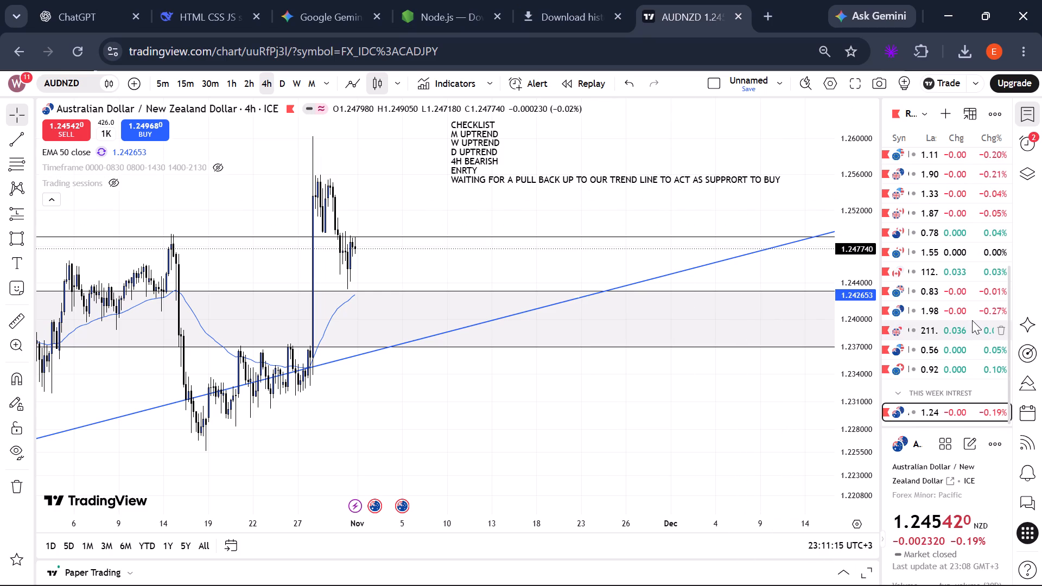
pyautogui.click(974, 371)
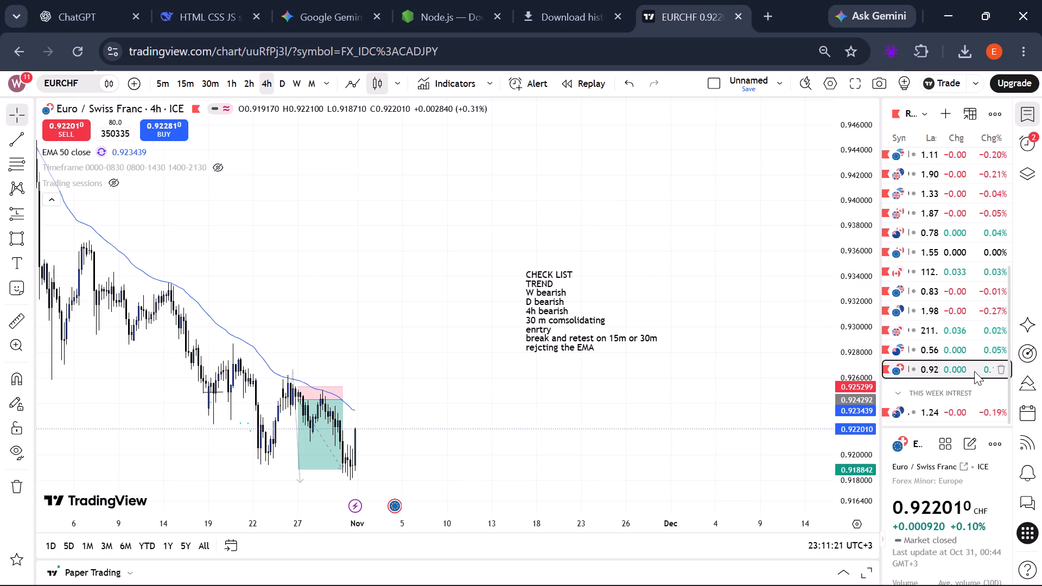
# Examine the NZDUSD 4-hour chart, looking over recent price action, the horizontal levels, the shaded zone and the projected path.
pyautogui.click(950, 349)
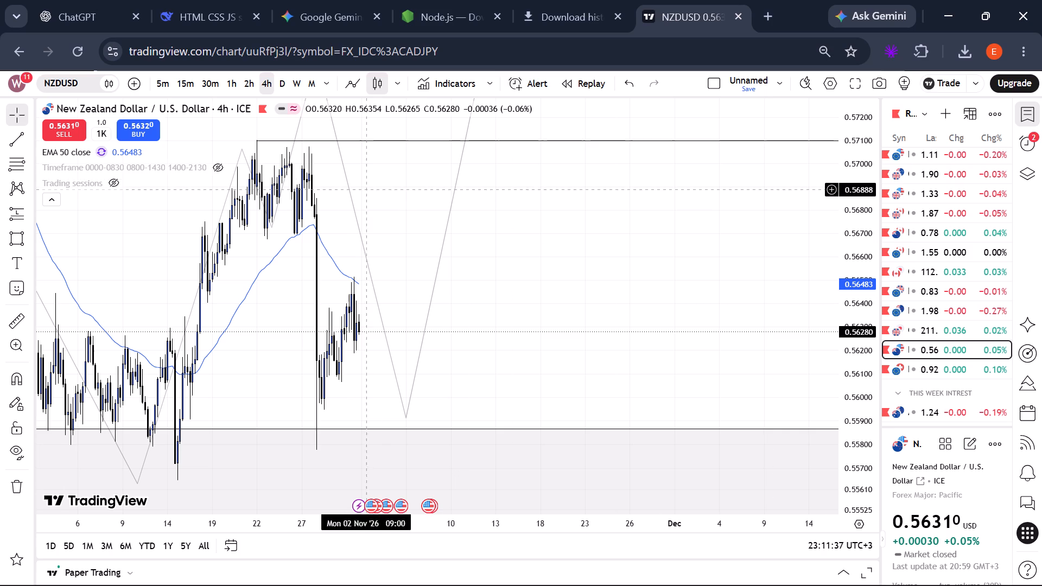
pyautogui.click(84, 91)
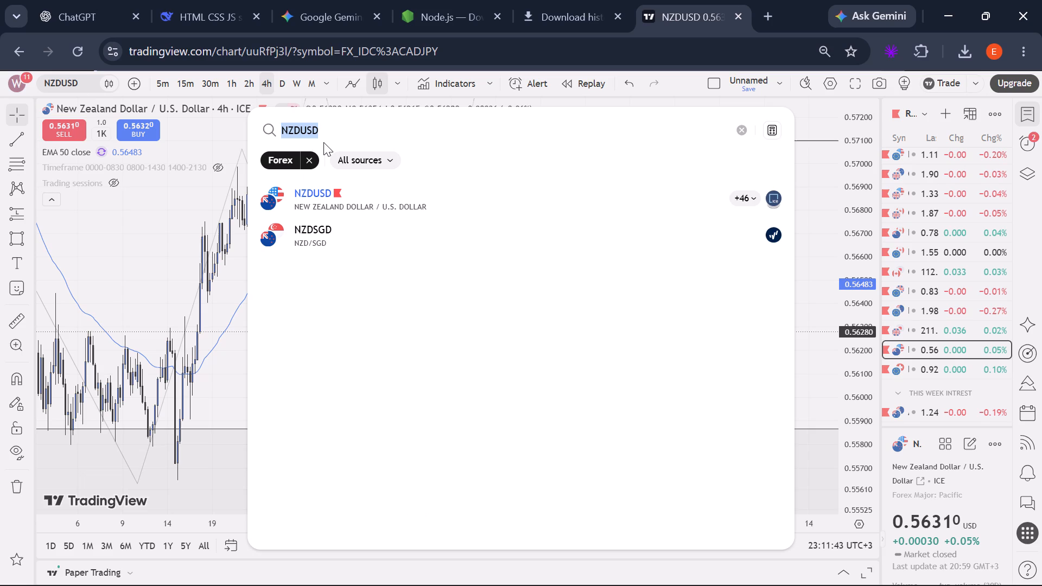
pyautogui.click(800, 222)
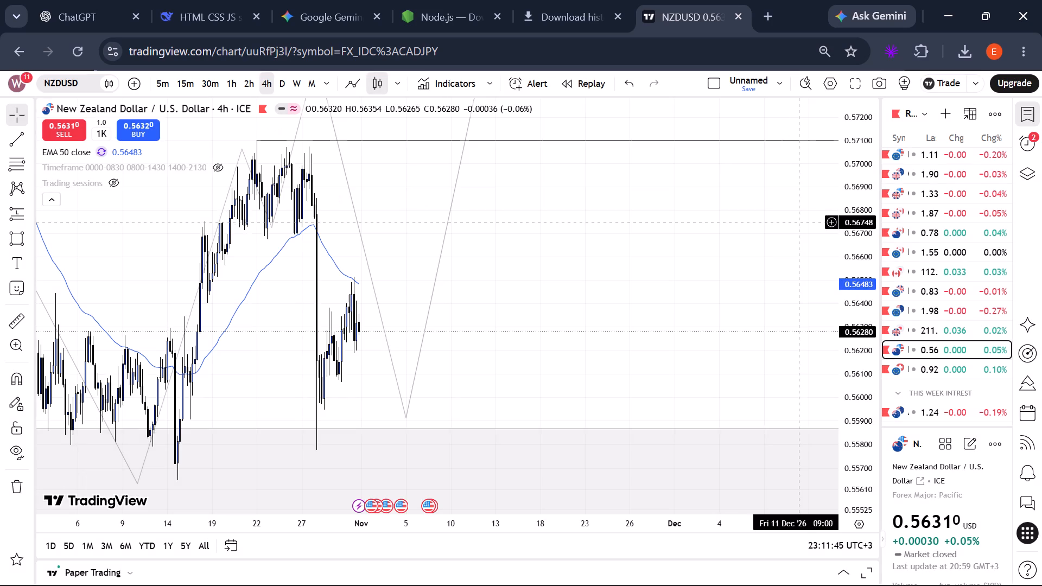
pyautogui.moveTo(701, 256); pyautogui.dragTo(630, 294)
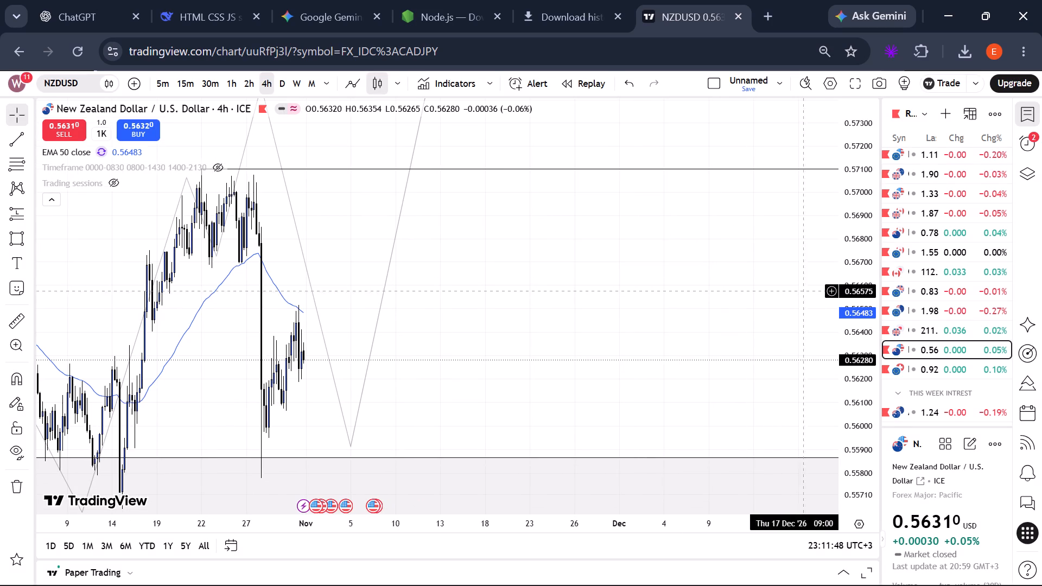
pyautogui.scroll(-3, 852, 323)
pyautogui.scroll(2, 669, 320)
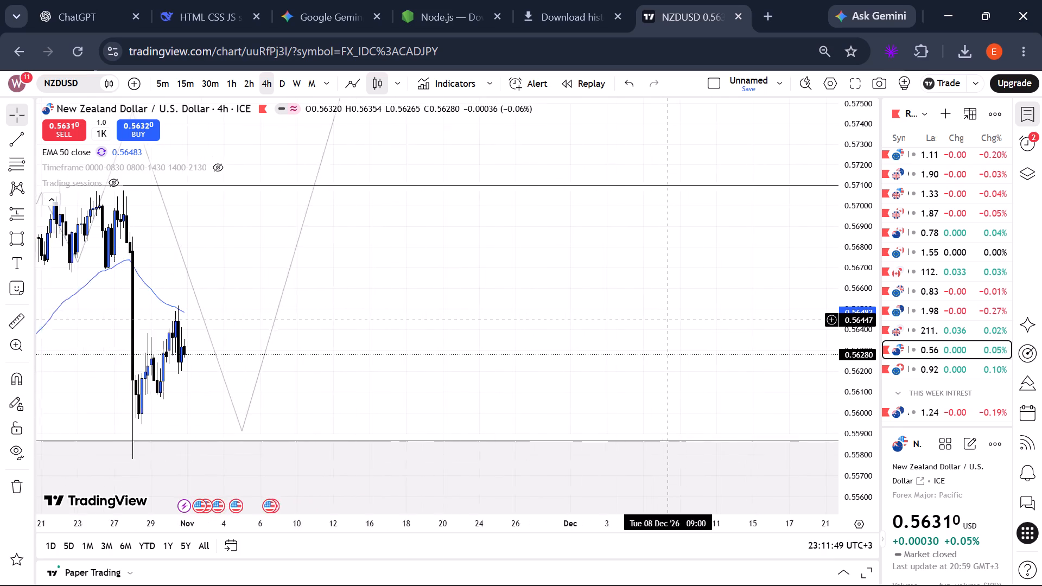
pyautogui.scroll(1, 669, 320)
pyautogui.moveTo(702, 310); pyautogui.dragTo(725, 220)
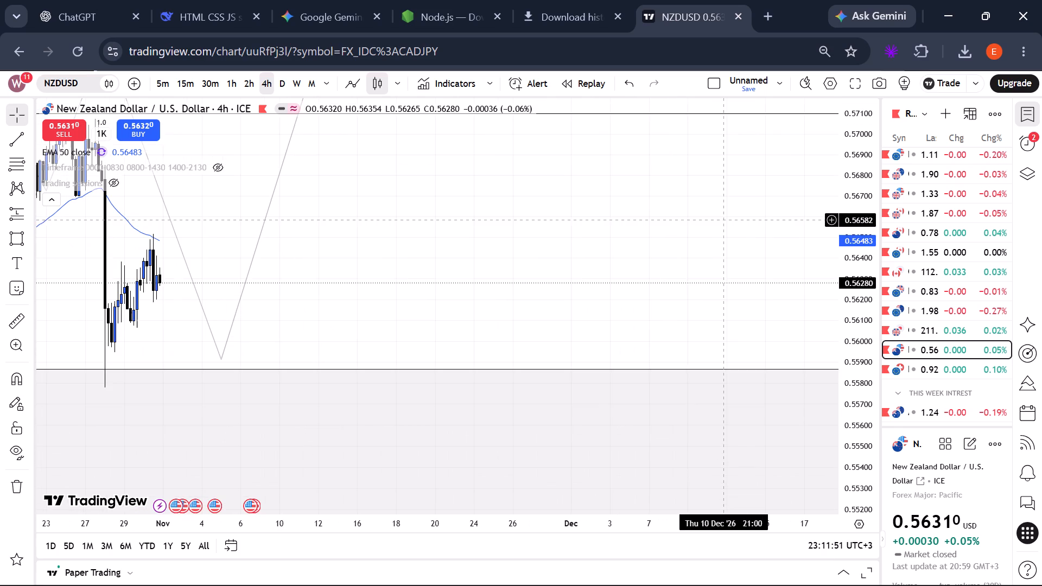
pyautogui.moveTo(575, 264); pyautogui.dragTo(537, 296)
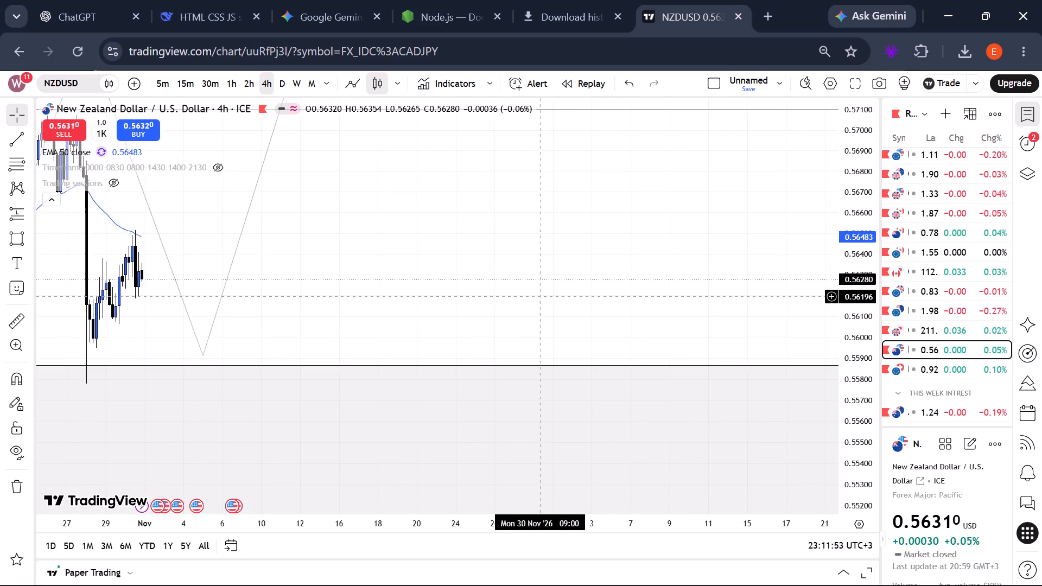
pyautogui.moveTo(537, 296); pyautogui.dragTo(501, 363)
pyautogui.scroll(-3, 501, 363)
pyautogui.scroll(1, 501, 363)
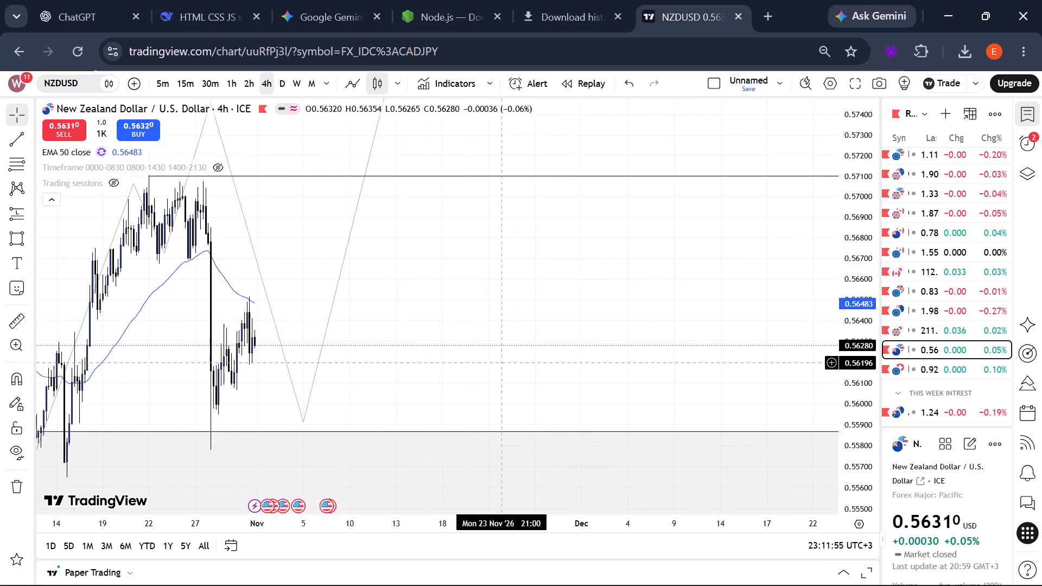
pyautogui.scroll(-3, 859, 403)
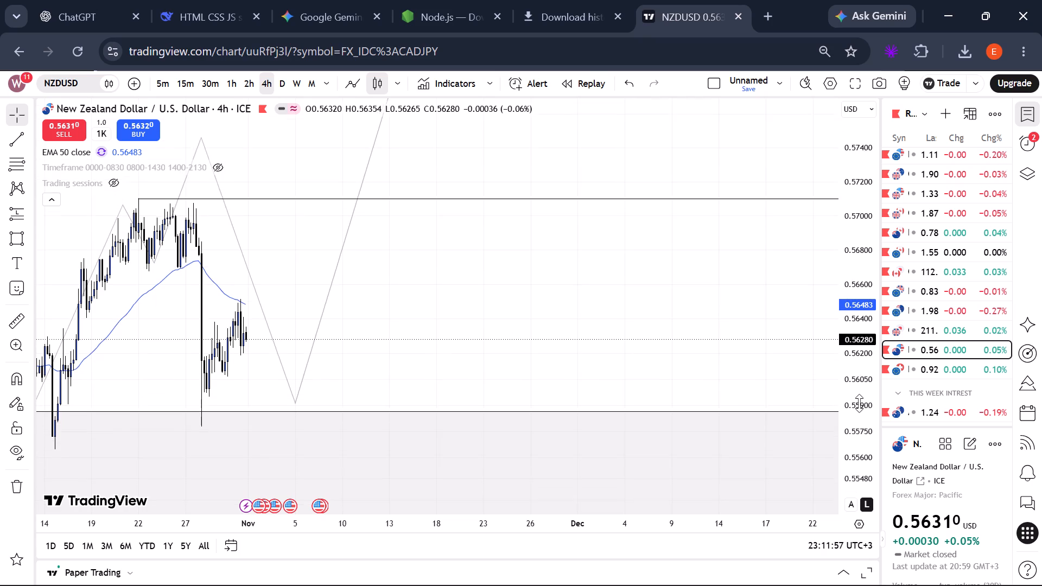
pyautogui.scroll(-2, 859, 403)
pyautogui.scroll(2, 725, 391)
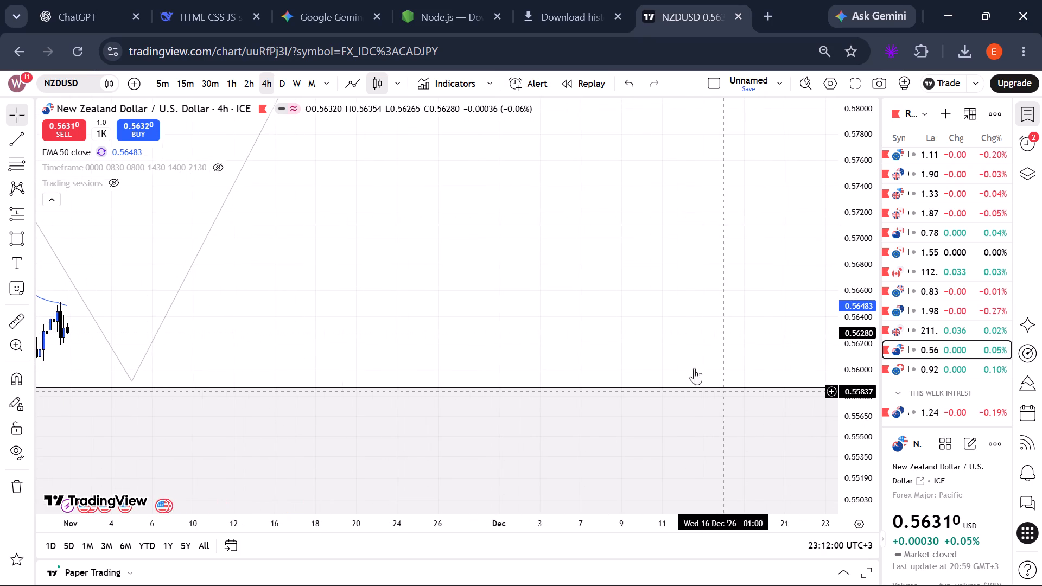
pyautogui.moveTo(529, 339); pyautogui.dragTo(781, 325)
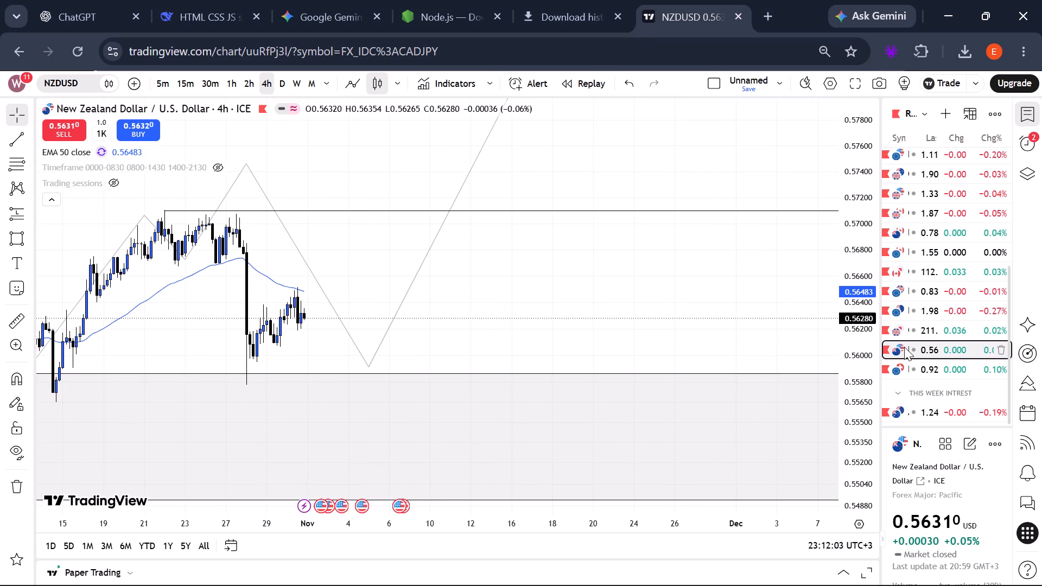
# Move NZDUSD in the watchlist into the "THIS WEEK INTREST" section, above AUDNZD.
pyautogui.moveTo(904, 347); pyautogui.dragTo(950, 501)
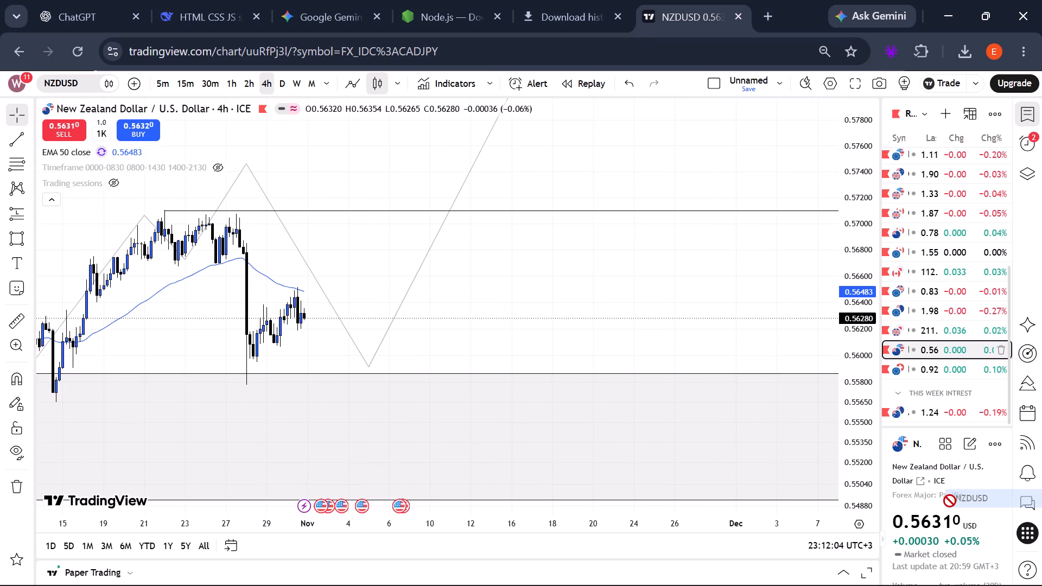
pyautogui.moveTo(950, 501); pyautogui.dragTo(899, 405)
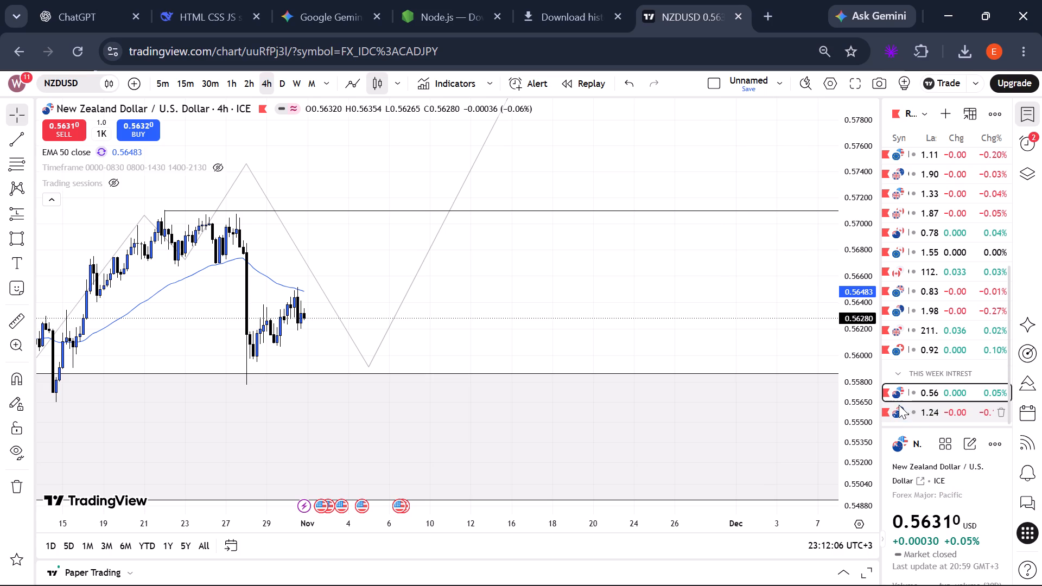
# View the GBPJPY 4-hour chart from the watchlist.
pyautogui.click(911, 325)
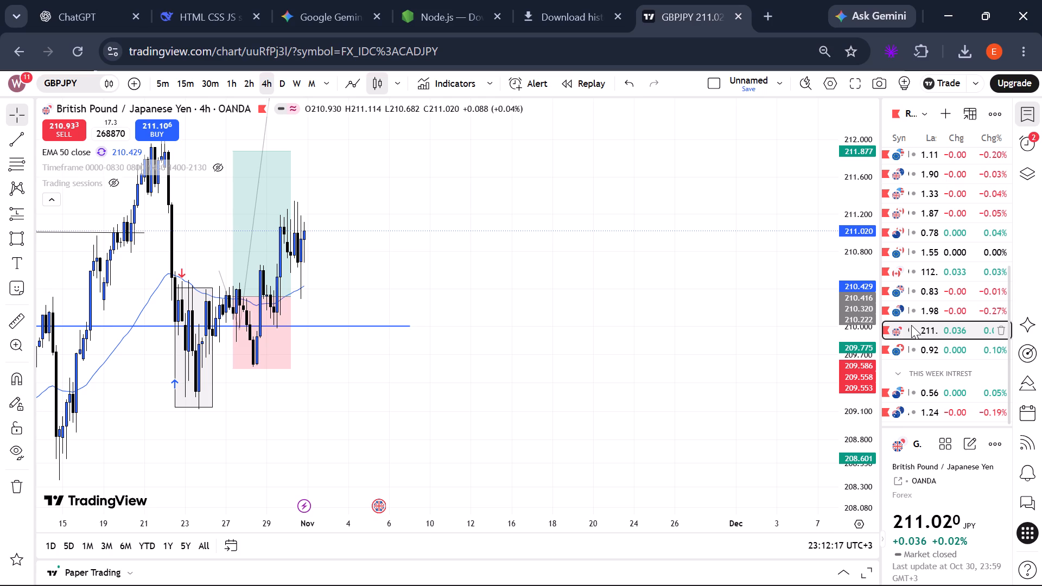
# Open Forex Factory in a new browser tab and examine its economic calendar for this week's events.
pyautogui.click(765, 8)
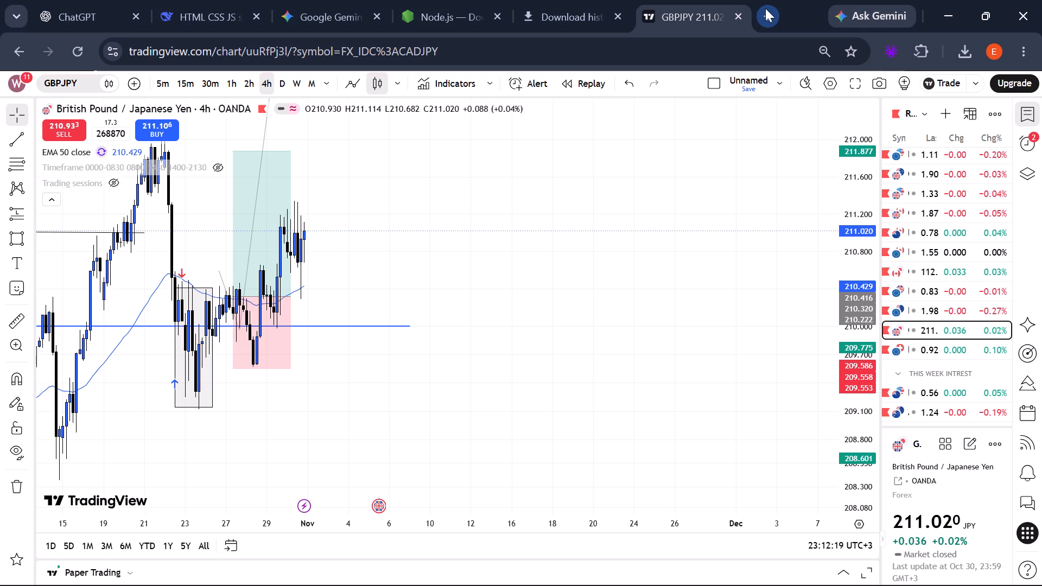
pyautogui.write('FOREX')
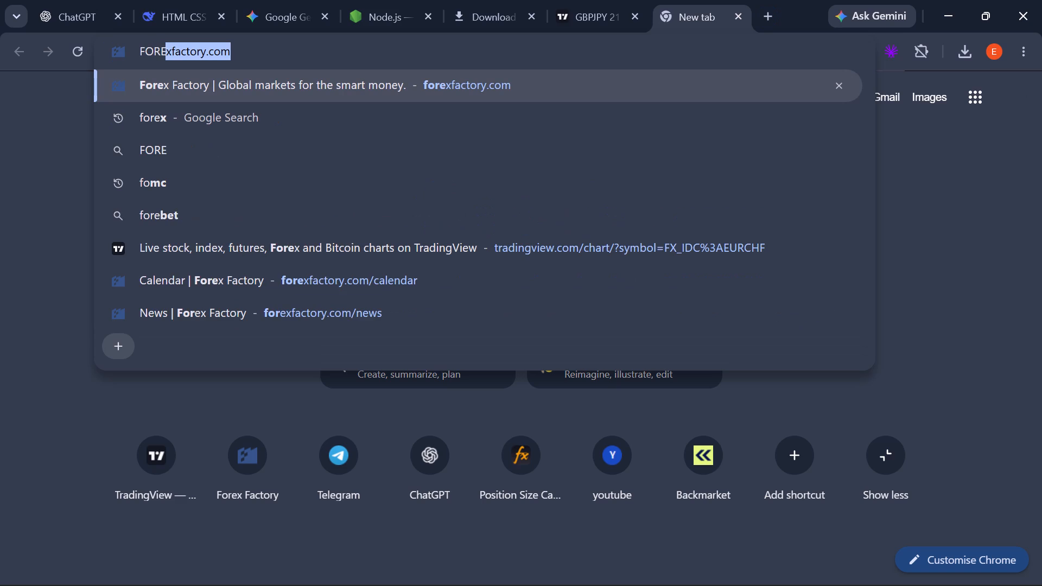
pyautogui.press('Return')
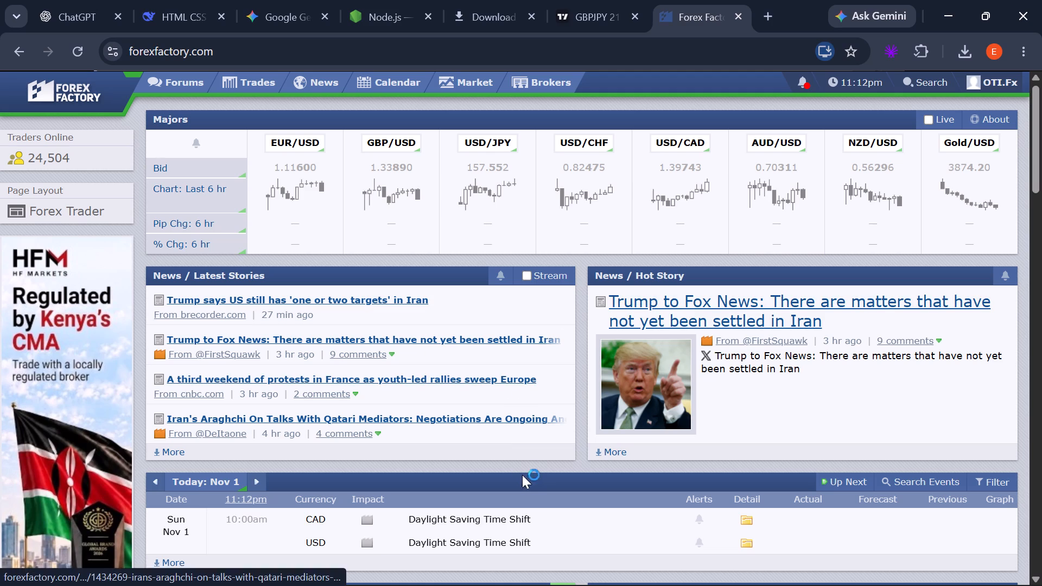
pyautogui.scroll(-1, 445, 264)
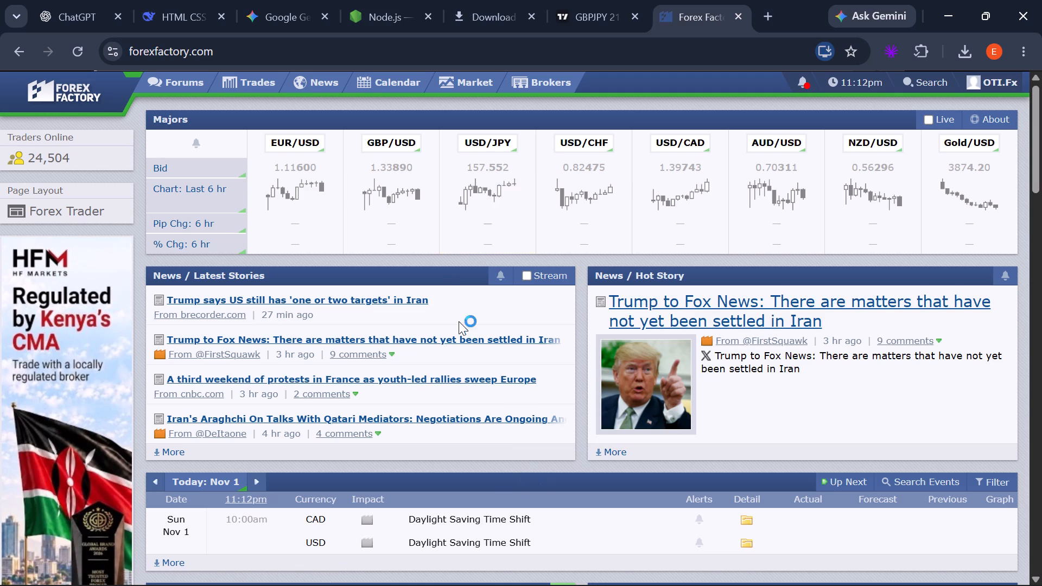
pyautogui.scroll(-2, 488, 508)
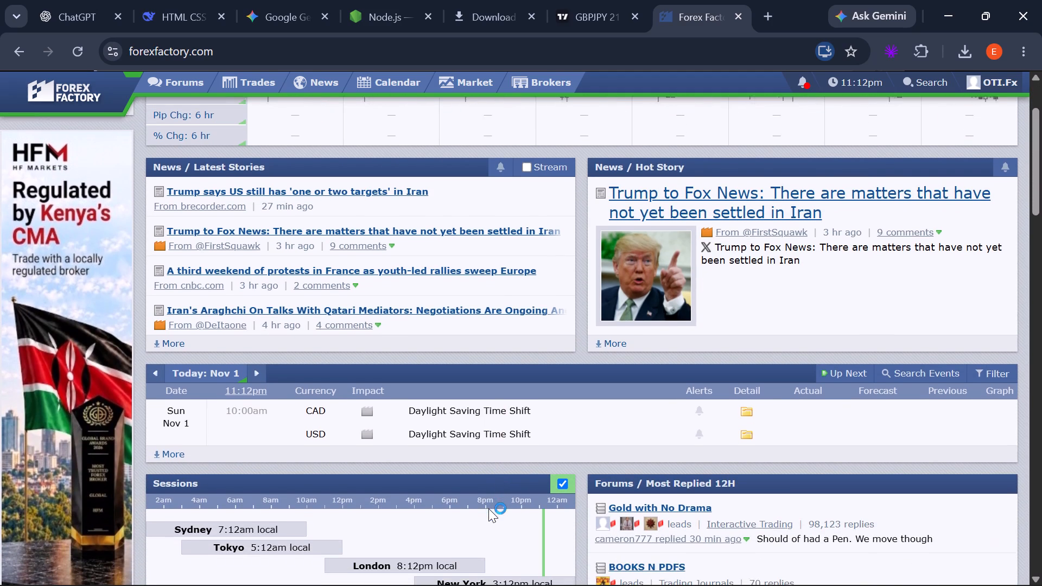
pyautogui.scroll(-1, 488, 508)
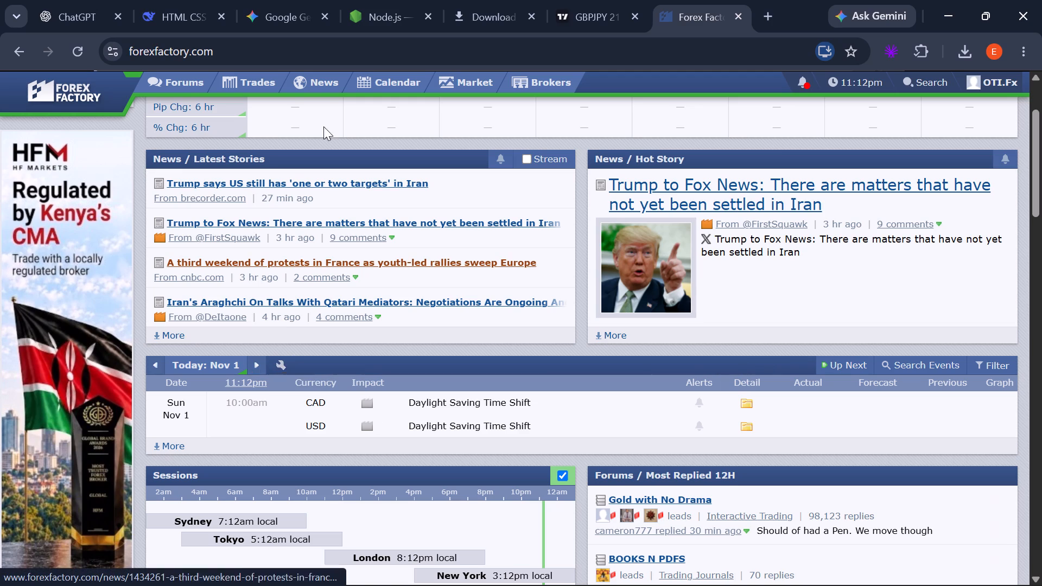
pyautogui.click(370, 86)
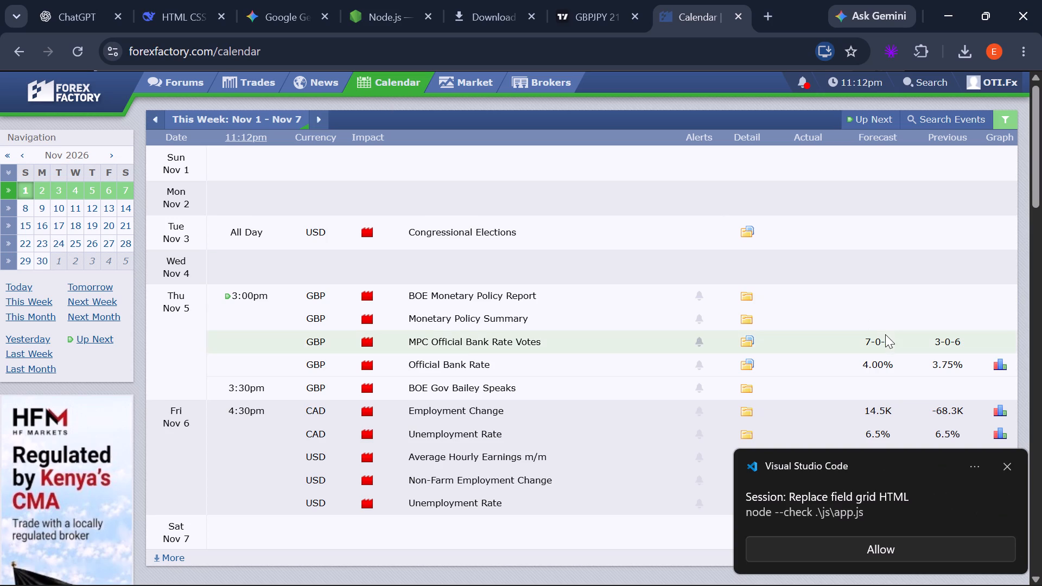
pyautogui.click(1004, 472)
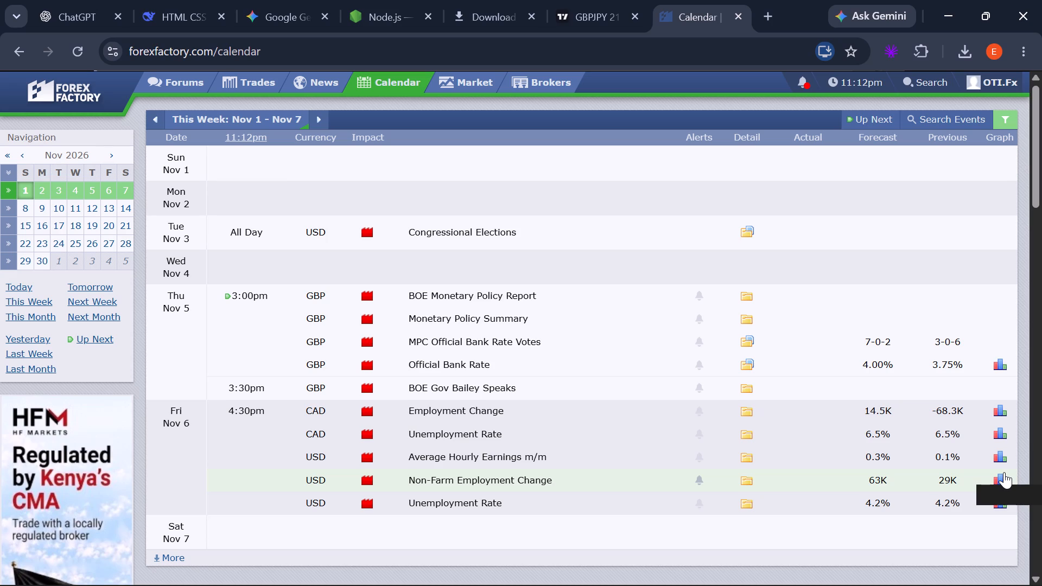
# Return to the TradingView chart and load the EURCAD symbol.
pyautogui.click(582, 0)
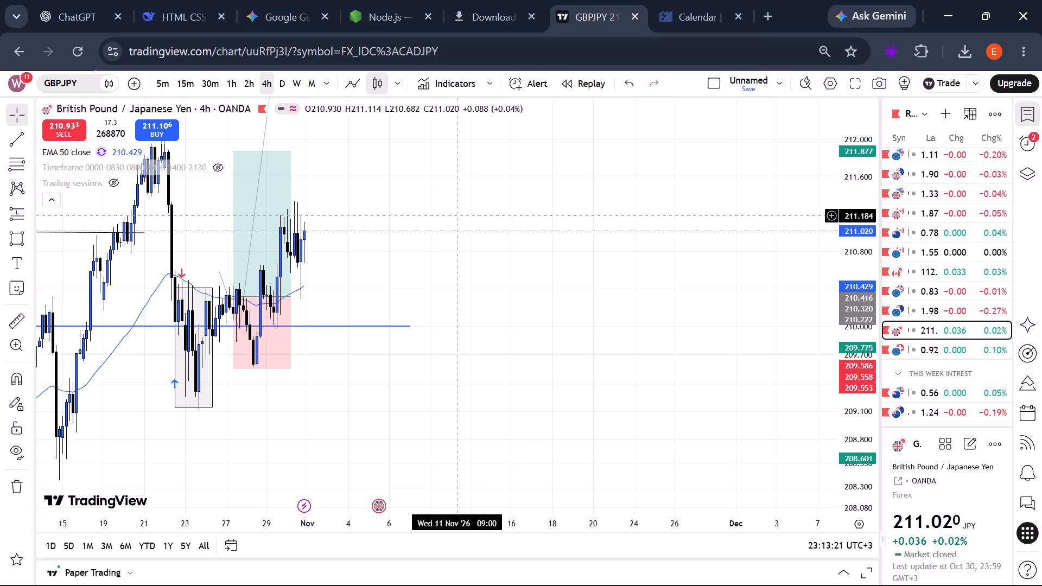
pyautogui.click(85, 83)
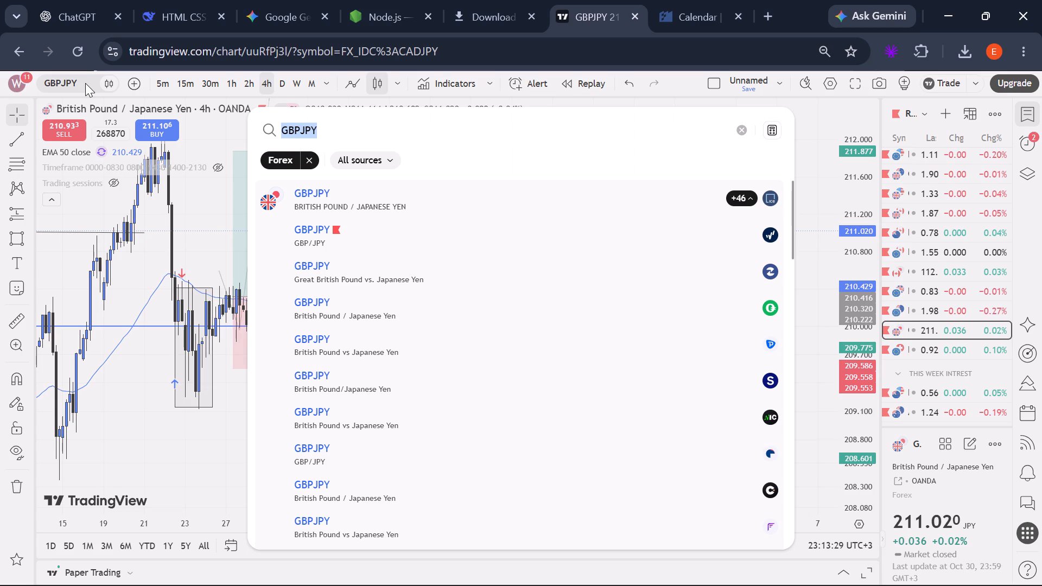
pyautogui.write('EUR')
pyautogui.write('CAD')
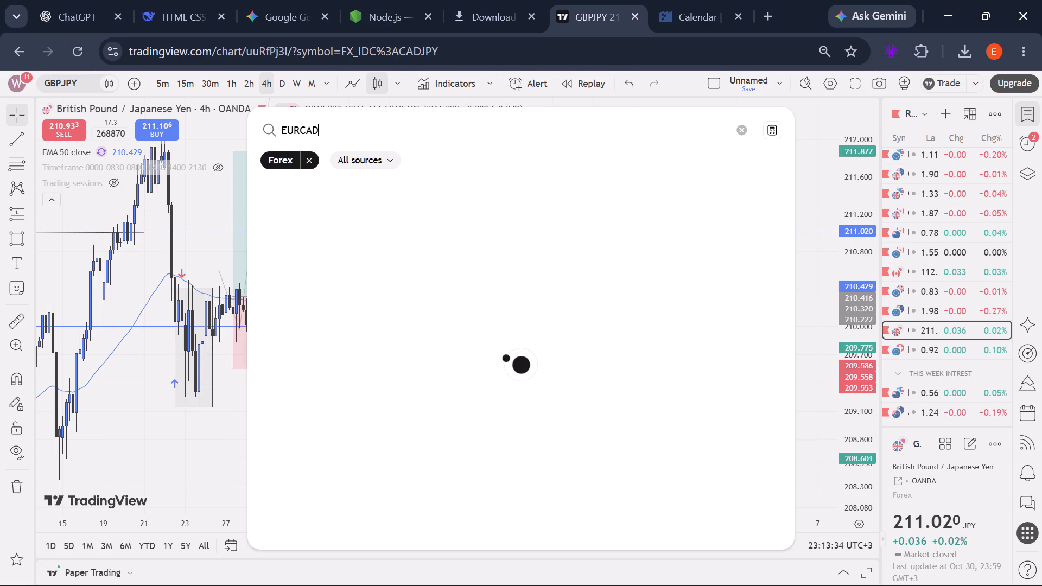
pyautogui.press('Return')
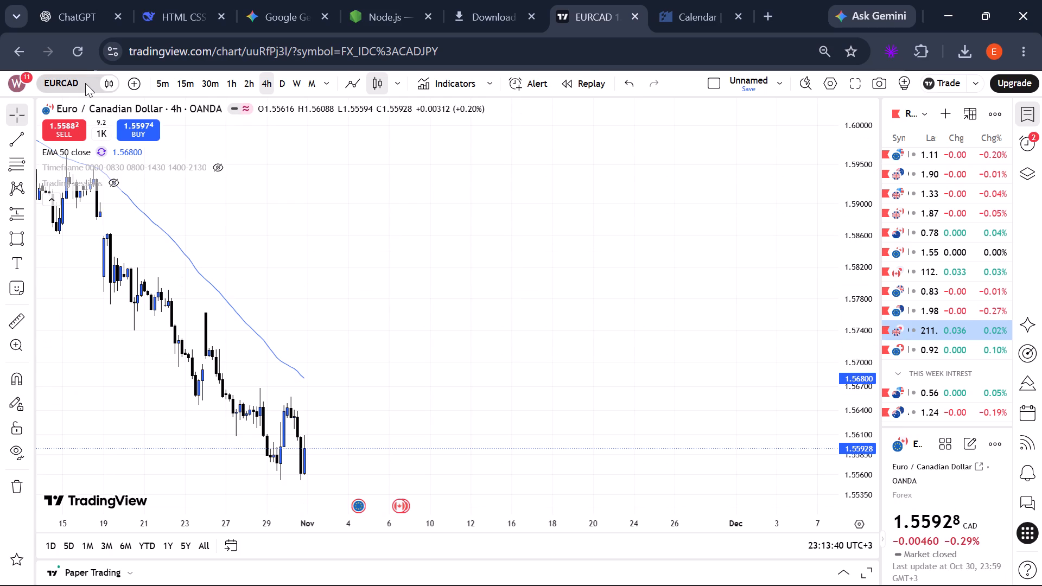
pyautogui.scroll(-2, 85, 83)
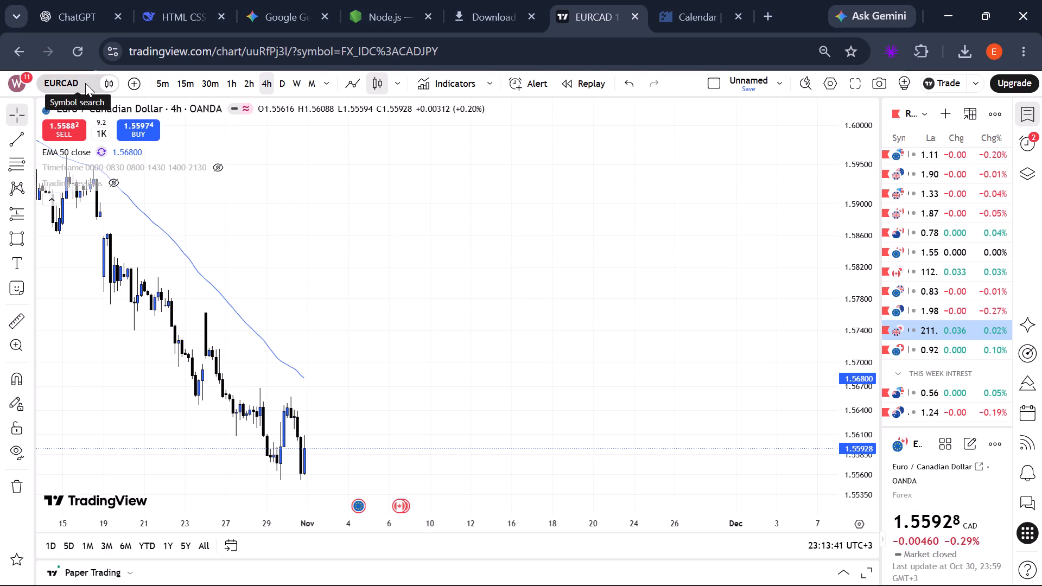
# Examine EURCAD price action on the 4-hour chart and then on the daily chart, including its longer history.
pyautogui.scroll(-1, 85, 83)
pyautogui.scroll(-2, 407, 335)
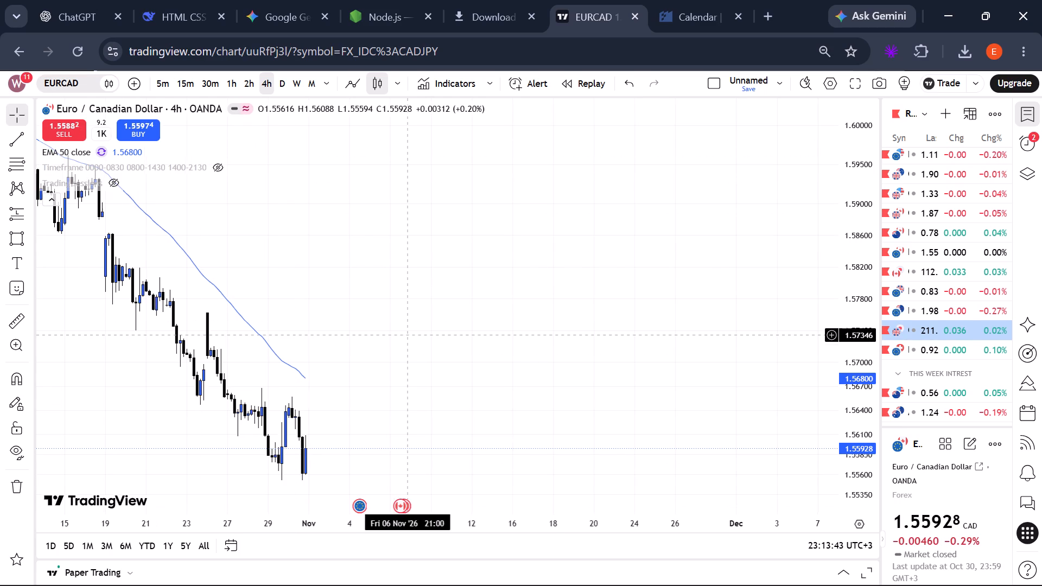
pyautogui.scroll(1, 407, 335)
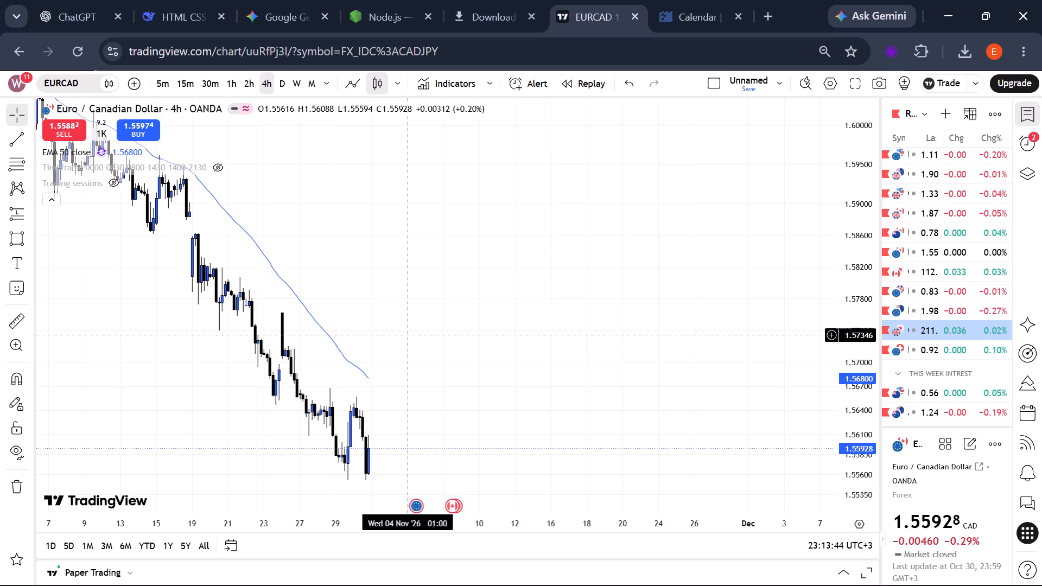
pyautogui.click(287, 85)
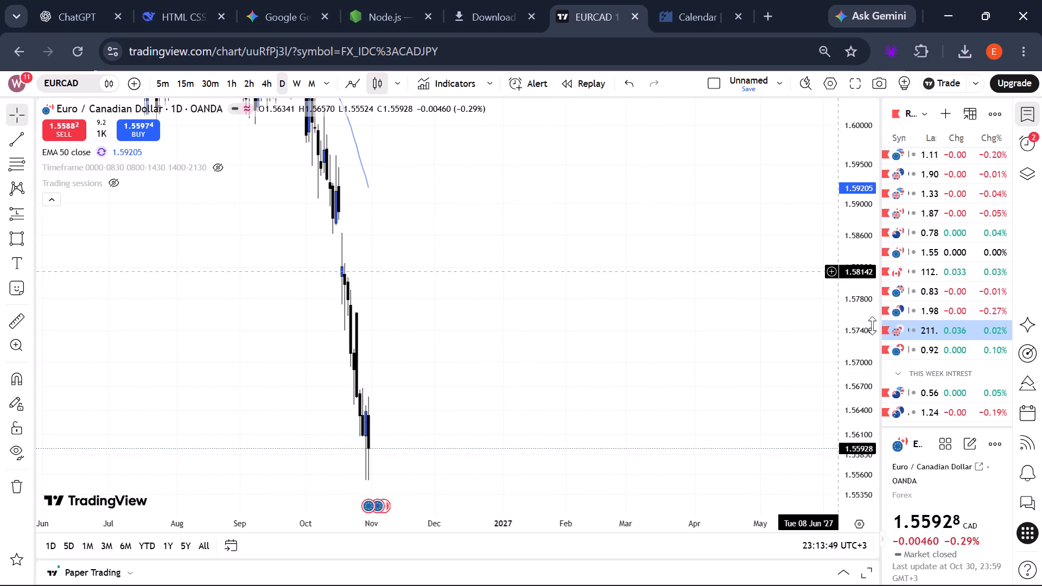
pyautogui.scroll(-10, 873, 327)
pyautogui.scroll(-1, 600, 327)
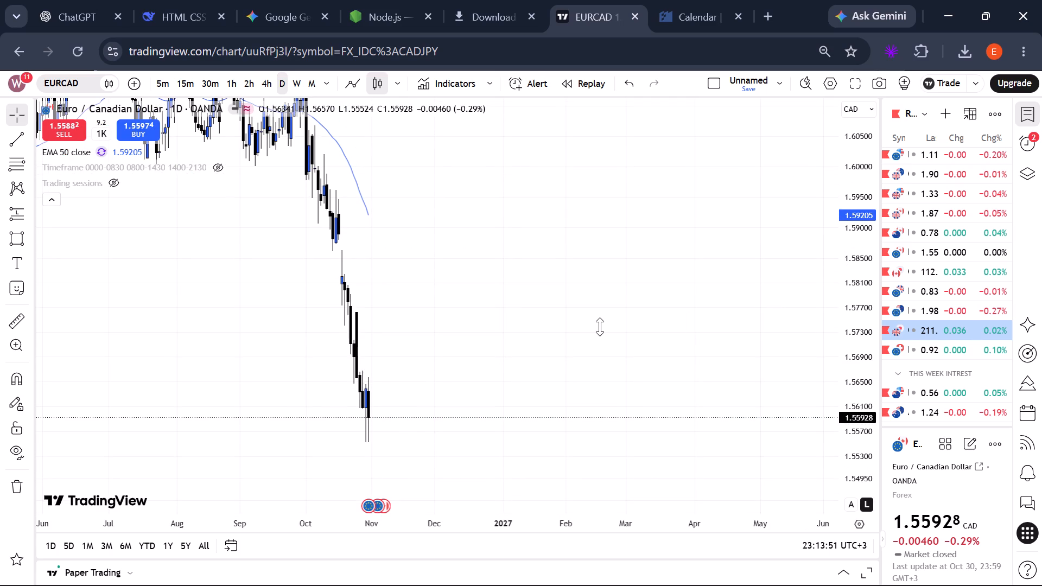
pyautogui.scroll(-6, 600, 327)
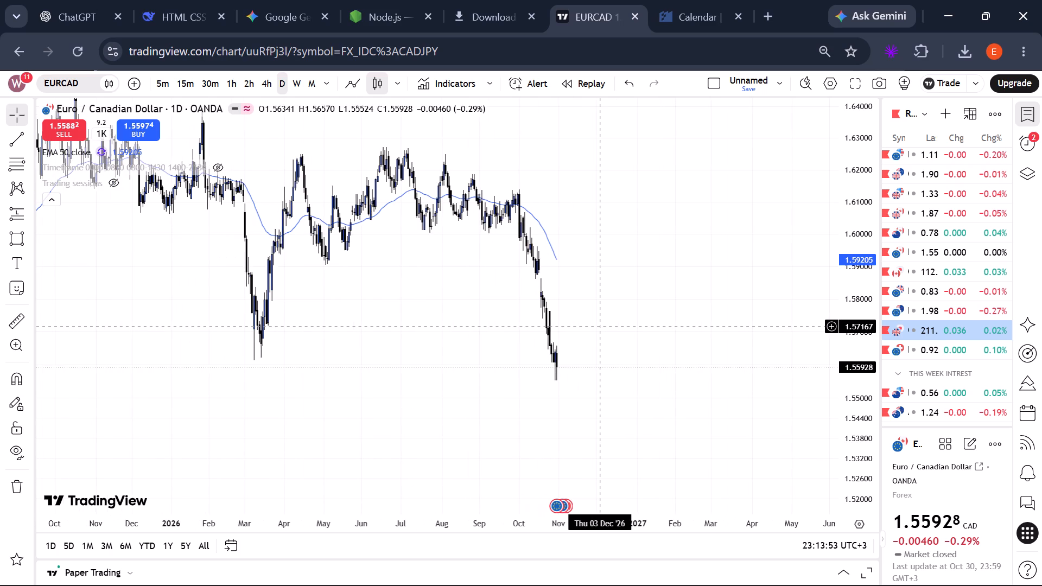
pyautogui.moveTo(613, 324); pyautogui.dragTo(664, 287)
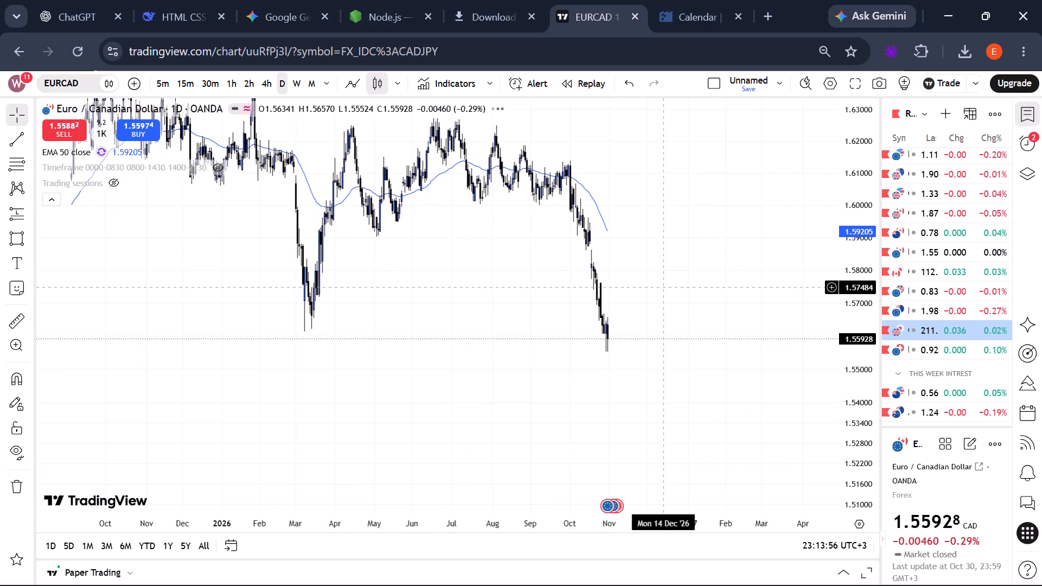
pyautogui.scroll(-8, 858, 333)
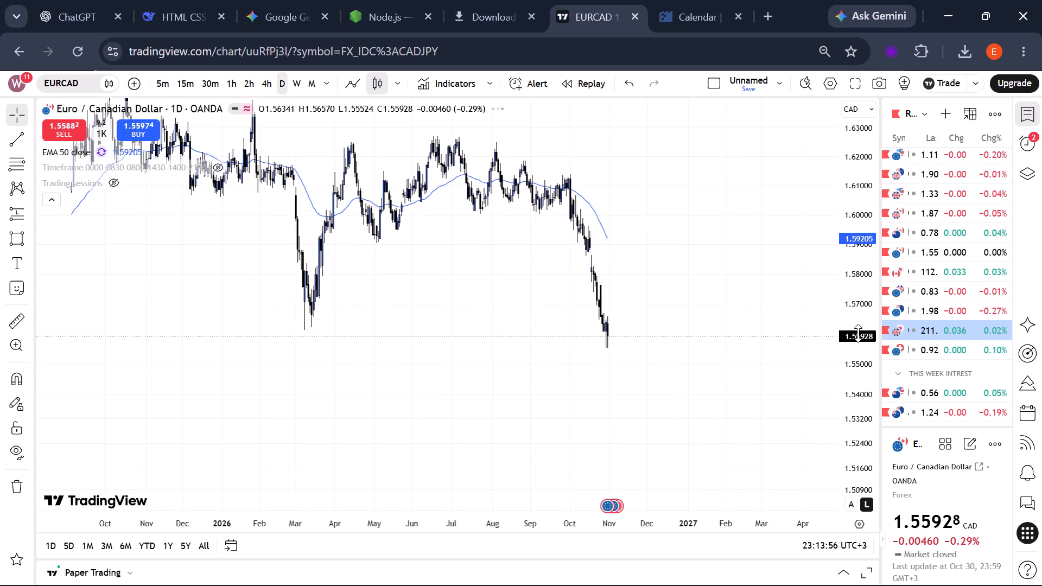
pyautogui.scroll(-1, 858, 333)
pyautogui.scroll(-3, 476, 355)
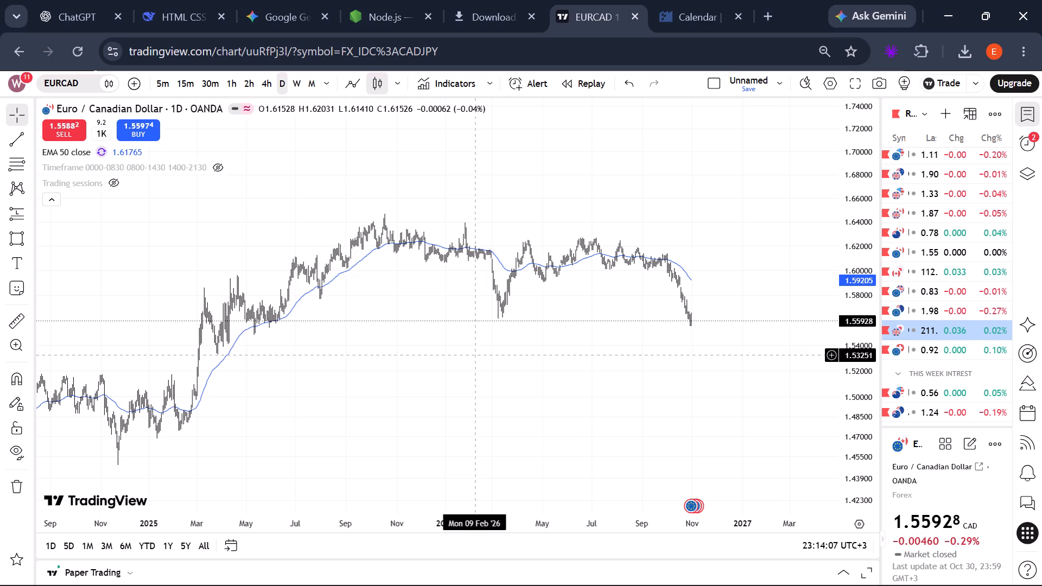
pyautogui.scroll(4, 476, 355)
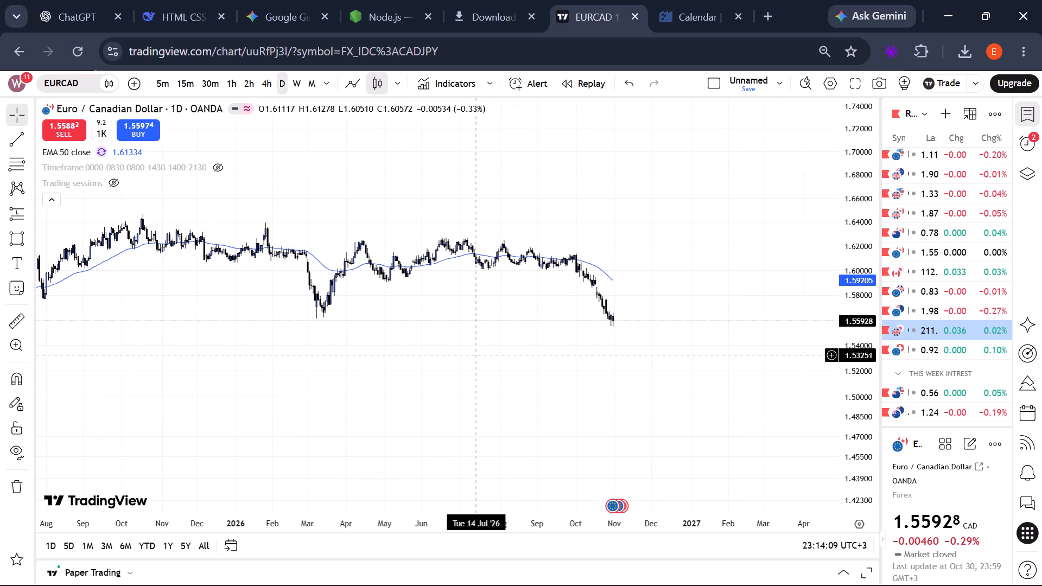
pyautogui.scroll(8, 846, 284)
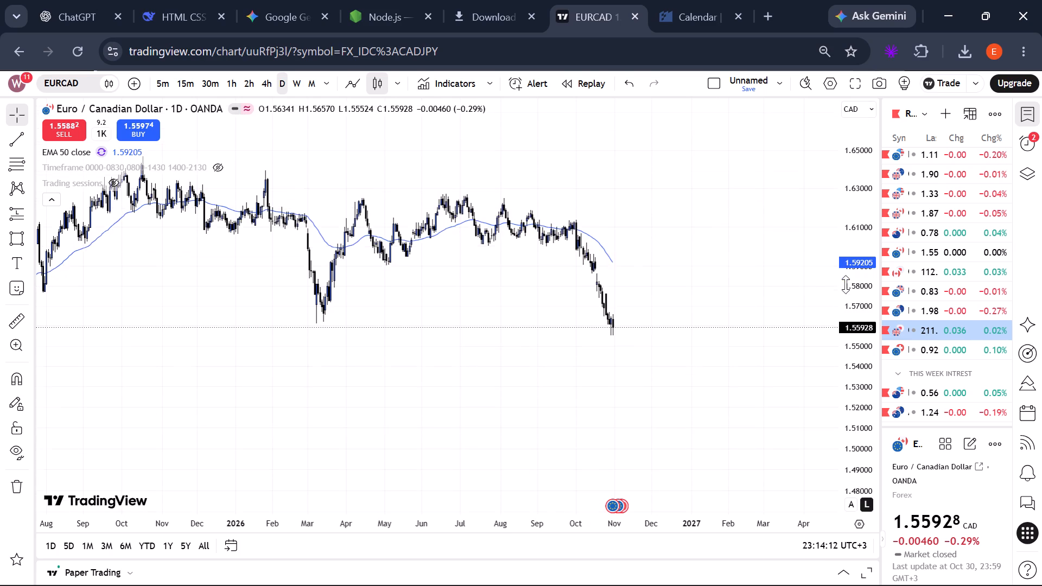
pyautogui.scroll(4, 460, 300)
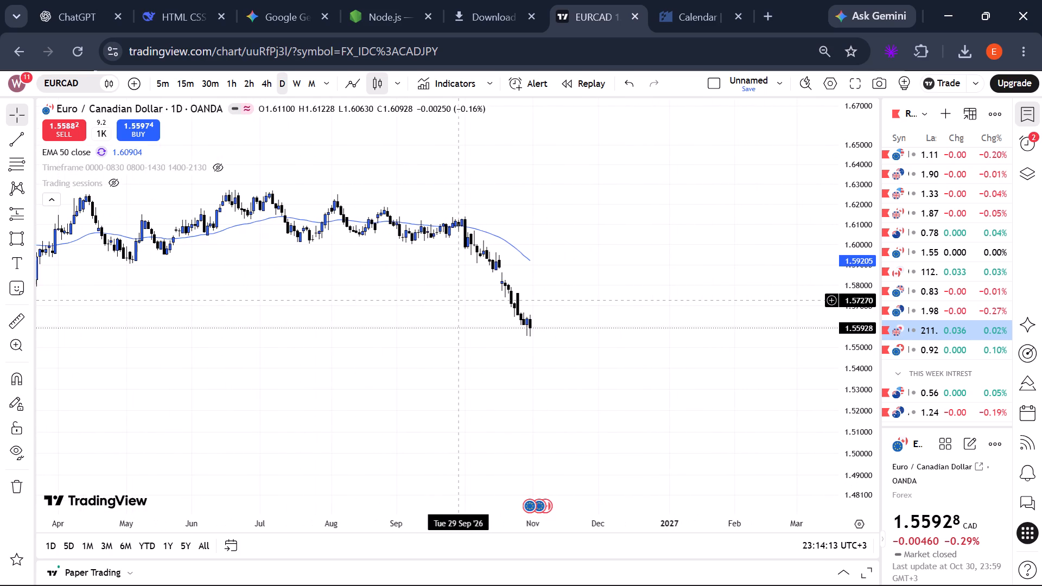
# Examine EURCAD on the weekly and monthly charts, covering the monthly price history back to 2005.
pyautogui.click(303, 82)
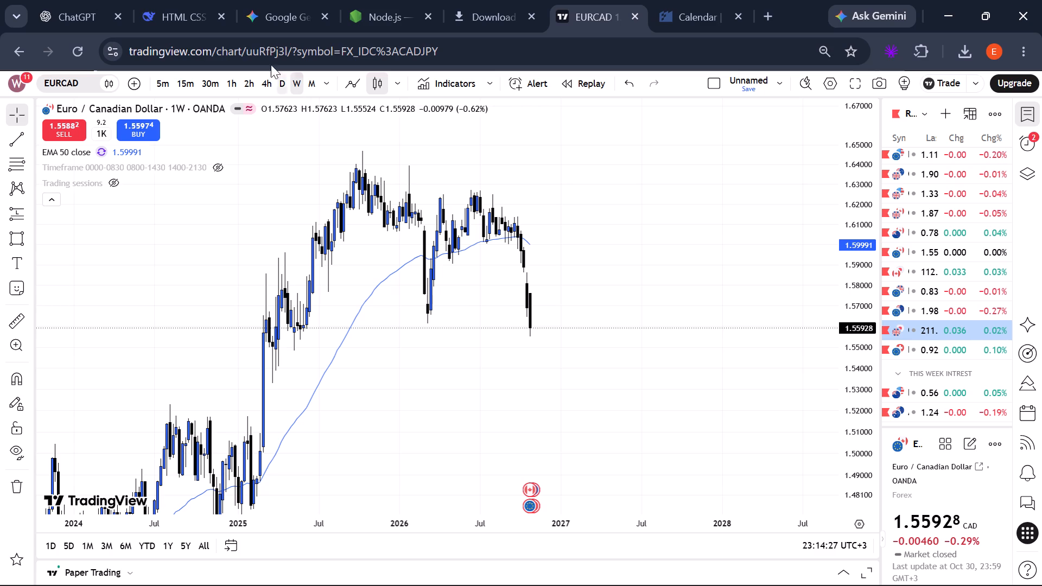
pyautogui.click(310, 87)
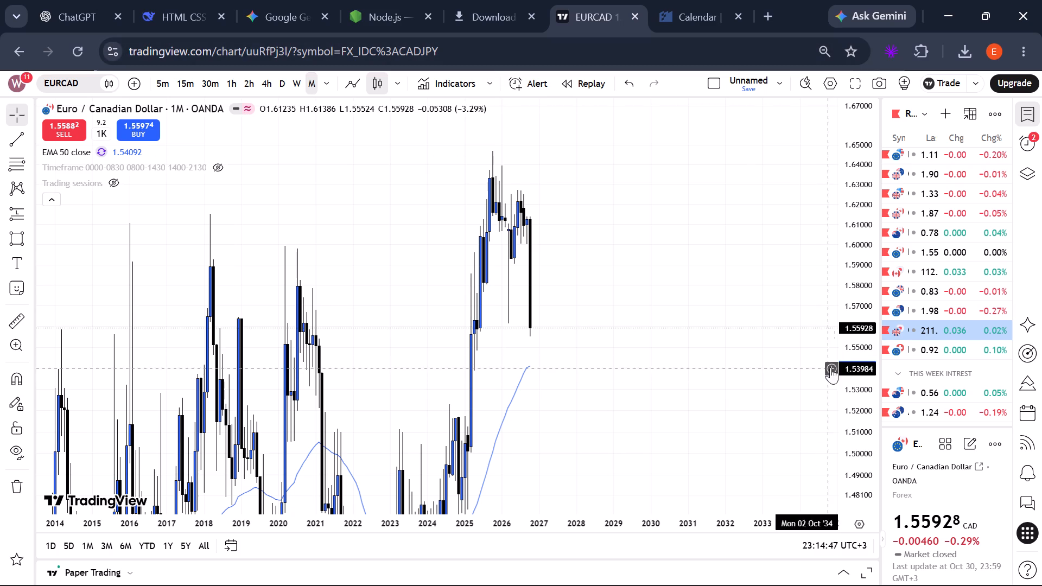
pyautogui.scroll(-9, 844, 362)
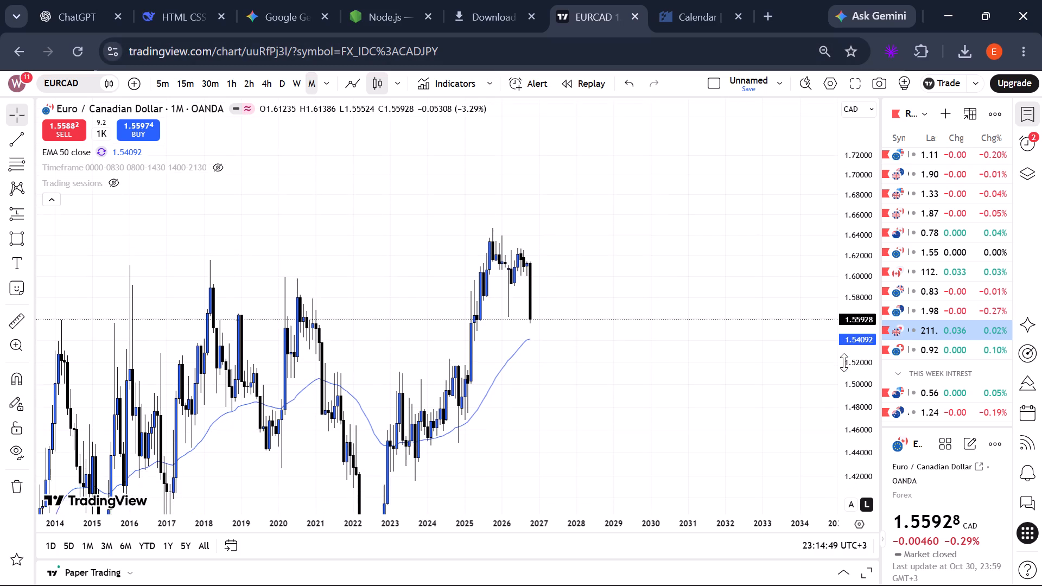
pyautogui.scroll(-4, 844, 362)
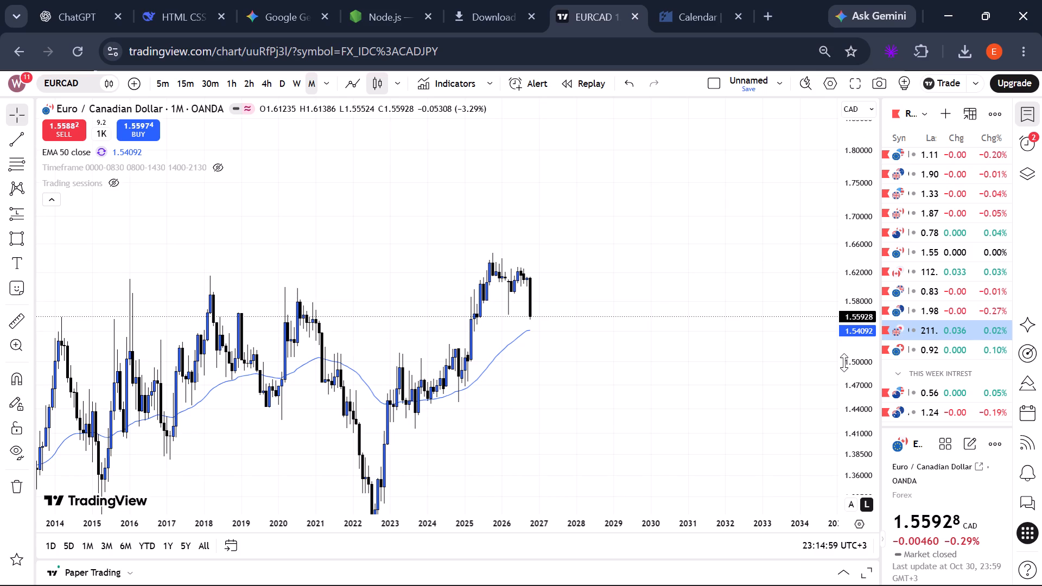
pyautogui.scroll(3, 551, 365)
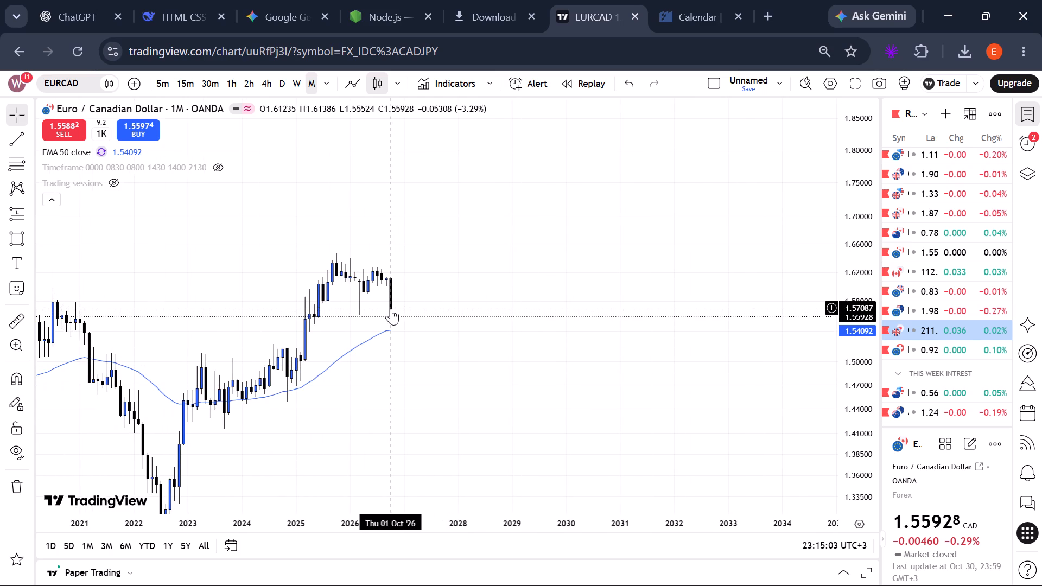
pyautogui.scroll(-1, 595, 374)
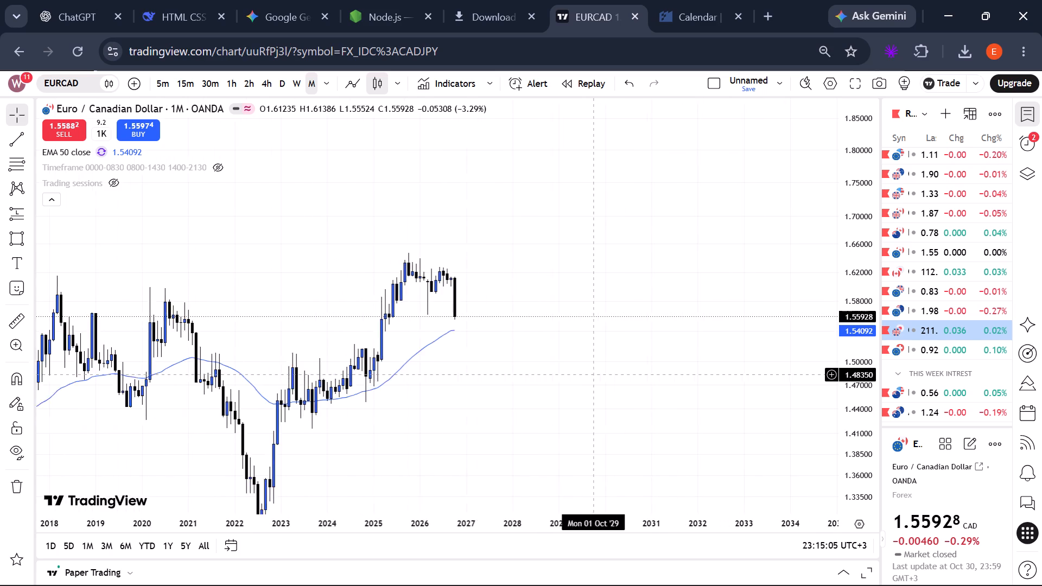
pyautogui.scroll(-1, 595, 374)
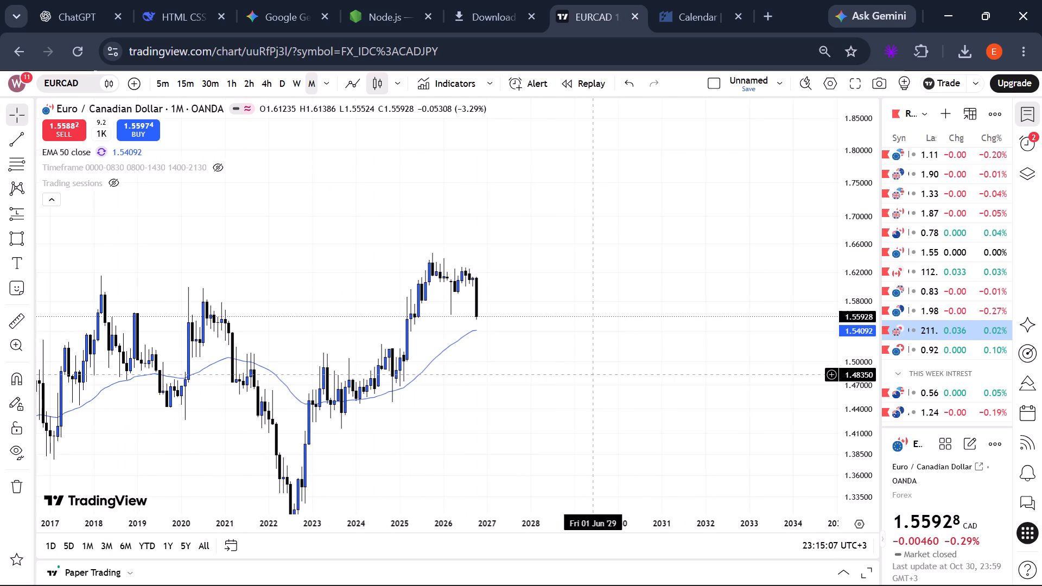
pyautogui.scroll(-1, 595, 374)
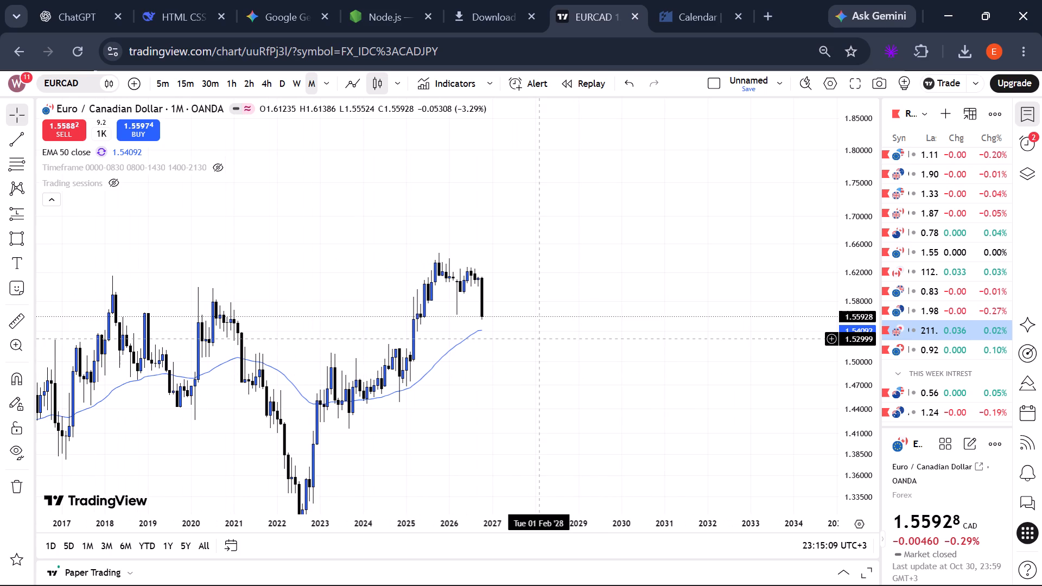
pyautogui.scroll(-1, 541, 339)
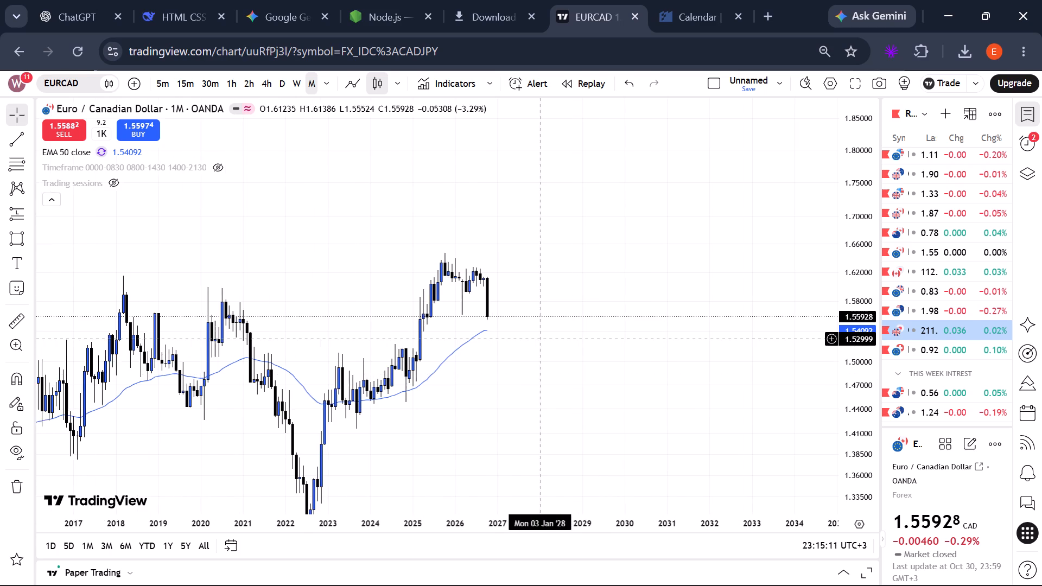
pyautogui.scroll(-1, 541, 339)
pyautogui.scroll(1, 541, 339)
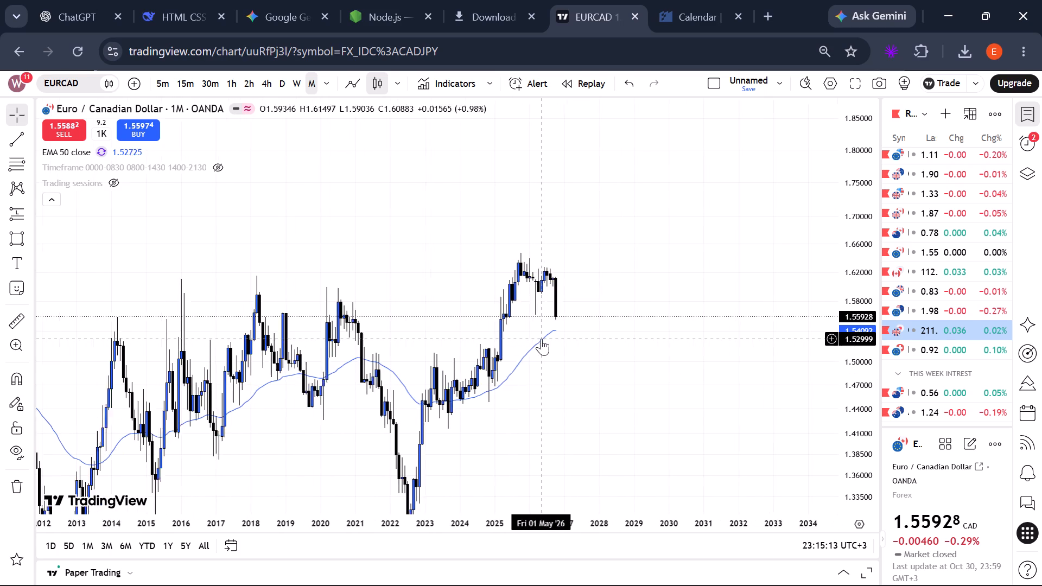
pyautogui.scroll(1, 541, 339)
pyautogui.moveTo(870, 377); pyautogui.dragTo(863, 381)
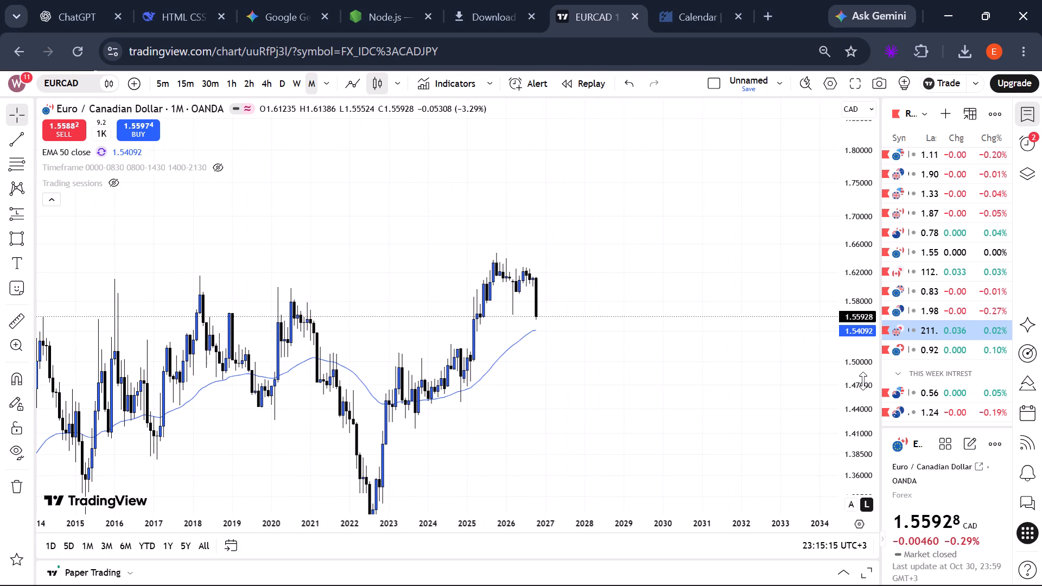
pyautogui.scroll(-6, 863, 381)
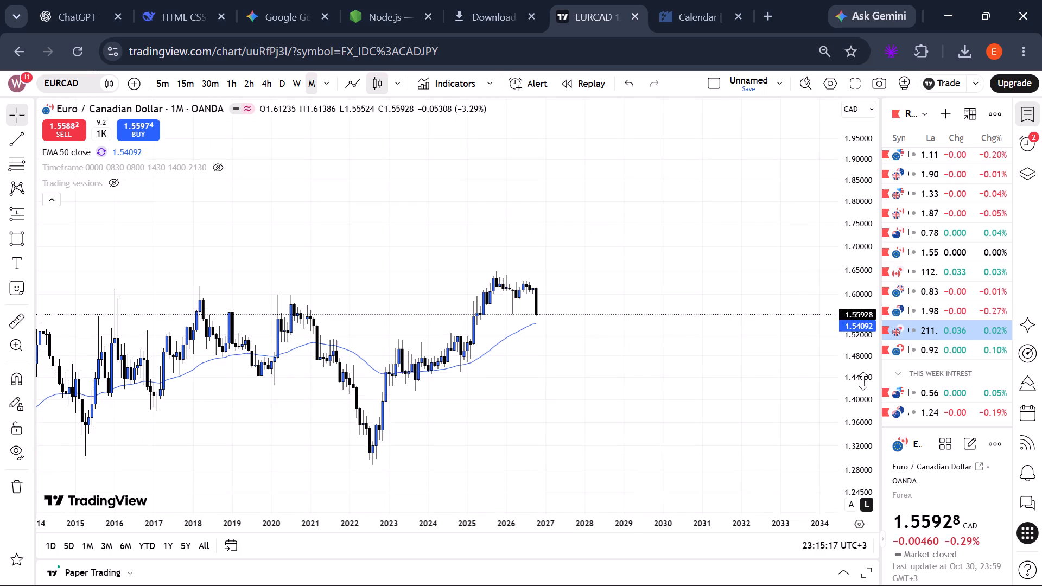
pyautogui.scroll(-4, 663, 359)
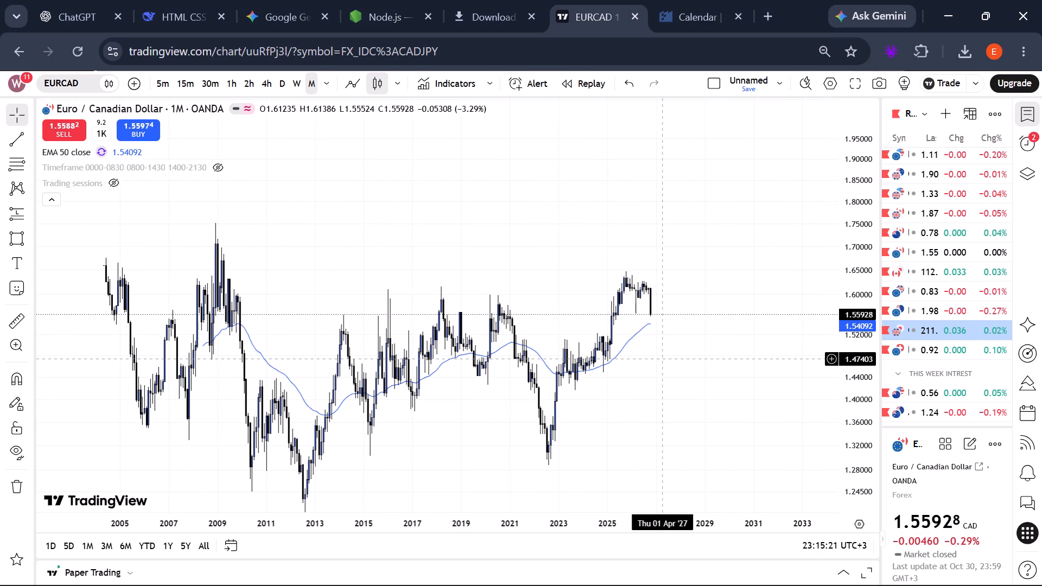
# Draw a thin rectangle zone on the monthly EURCAD chart from the first candles to November 2027, between about 1.5555 and 1.5710.
pyautogui.click(16, 240)
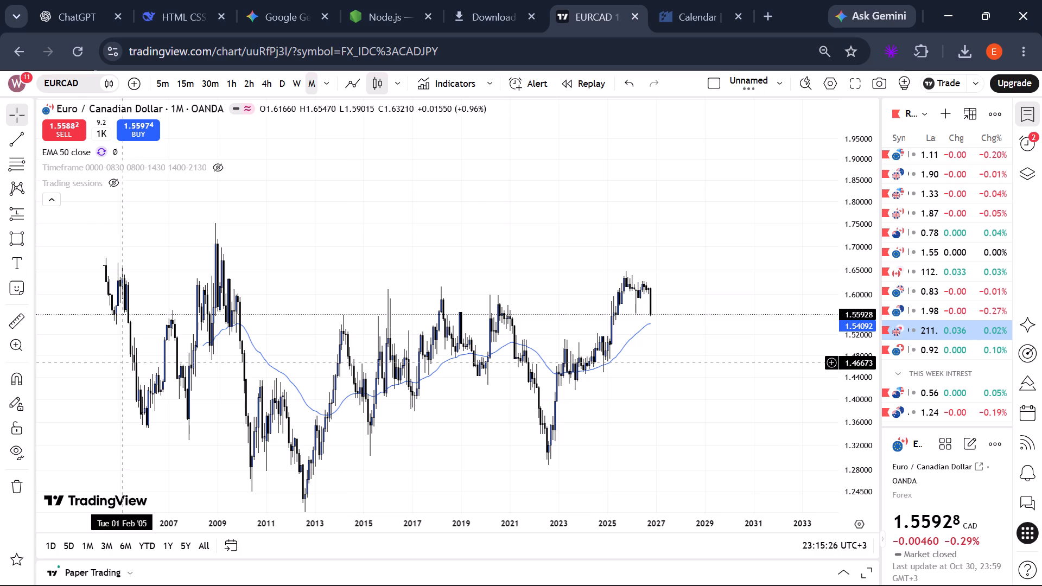
pyautogui.click(102, 316)
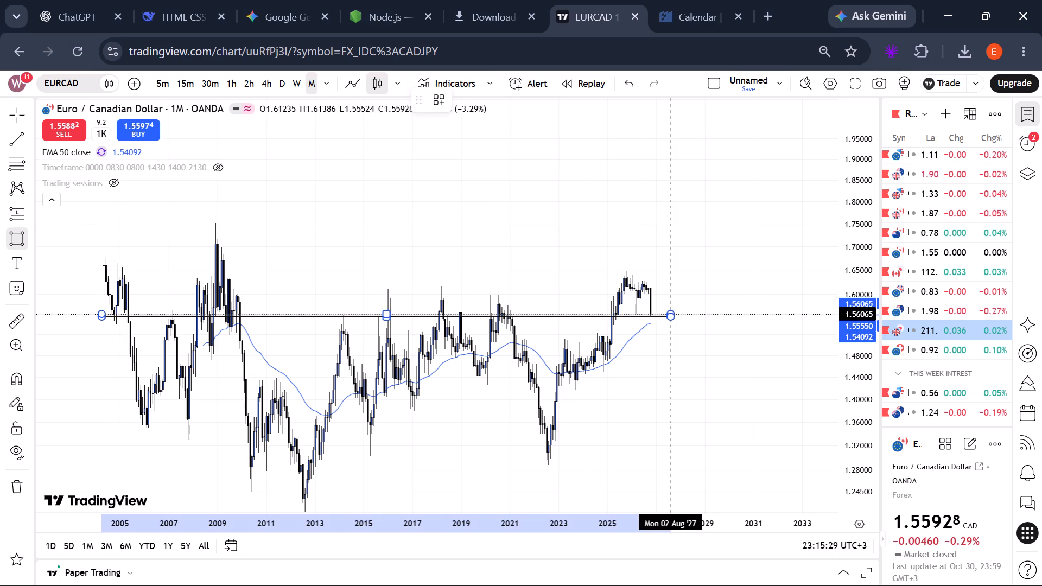
pyautogui.click(677, 309)
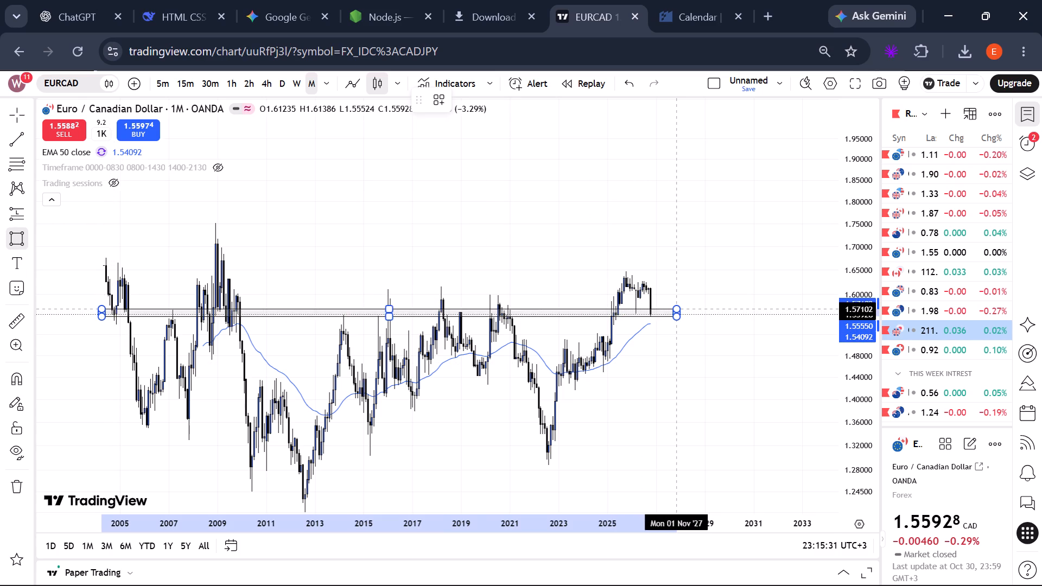
# Shift the rectangle zone up and lower its upper edge so it spans about 1.568 to 1.580.
pyautogui.moveTo(513, 309); pyautogui.dragTo(514, 303)
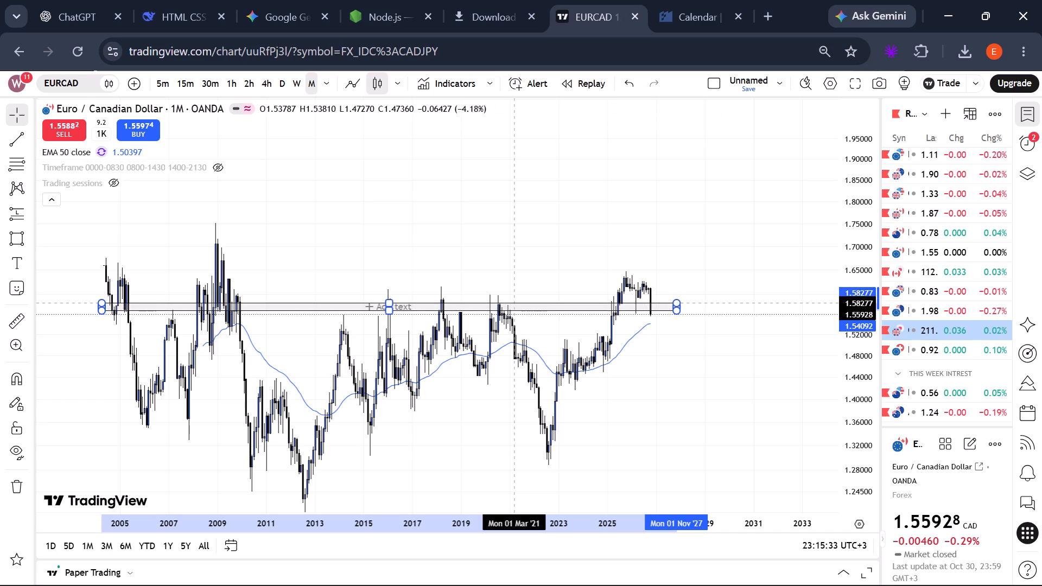
pyautogui.moveTo(514, 303); pyautogui.dragTo(515, 302)
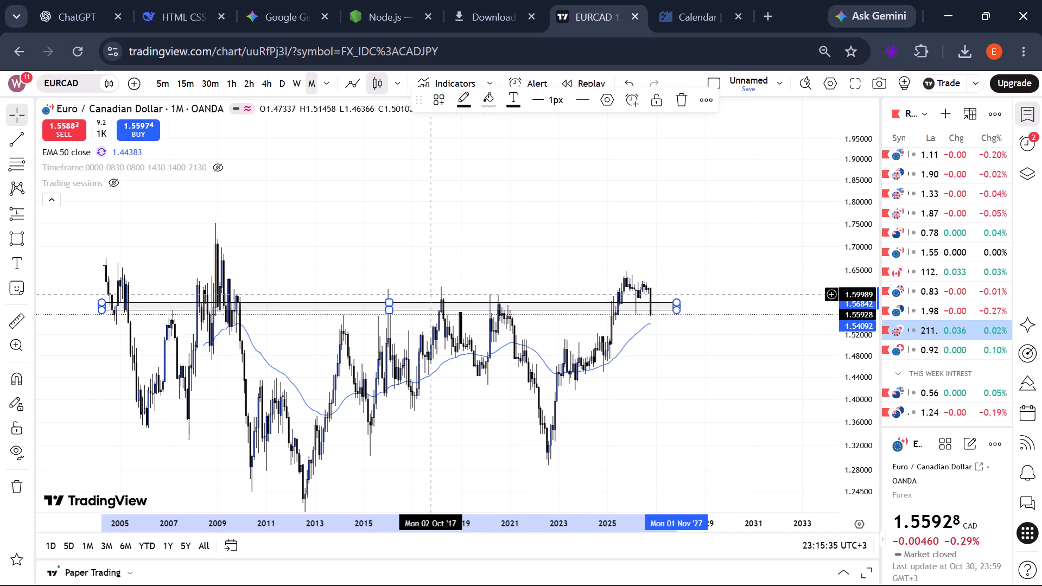
pyautogui.click(392, 301)
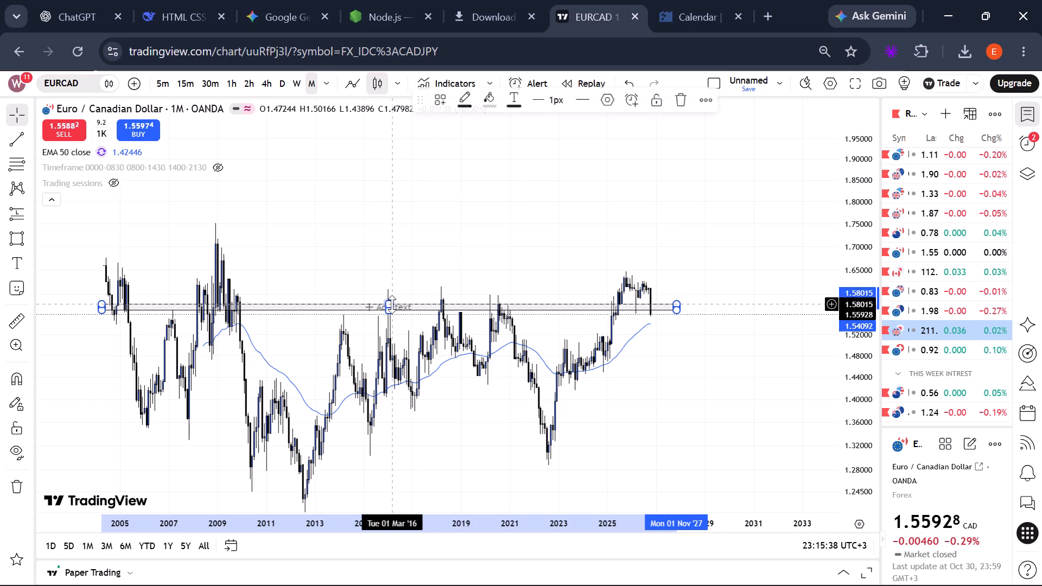
pyautogui.click(760, 299)
# Examine the monthly EURCAD candles around the rectangle zone, comparing recent price with its past reactions.
pyautogui.scroll(4, 760, 299)
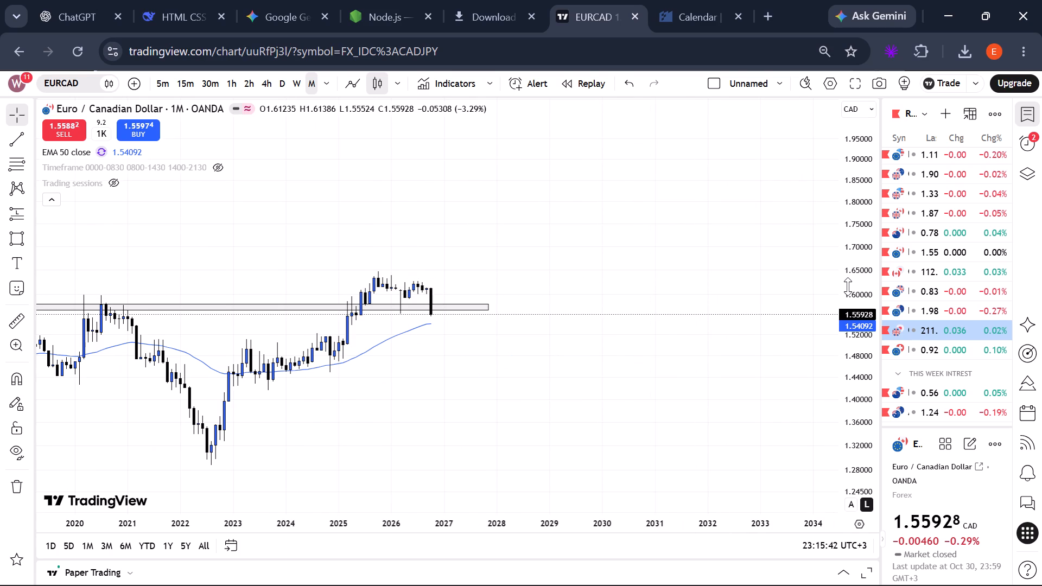
pyautogui.scroll(8, 848, 286)
pyautogui.scroll(-1, 691, 348)
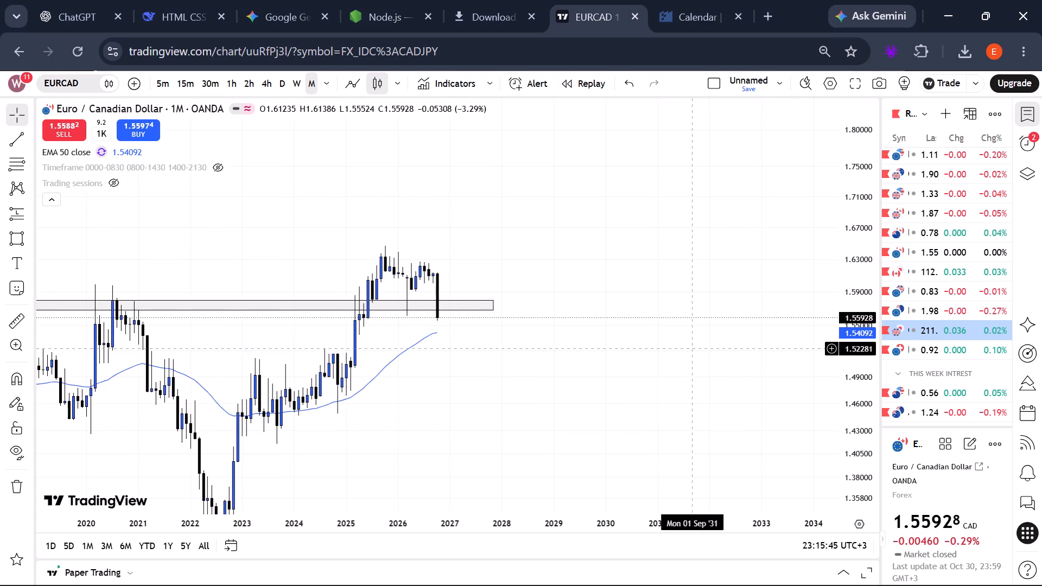
pyautogui.scroll(-1, 691, 348)
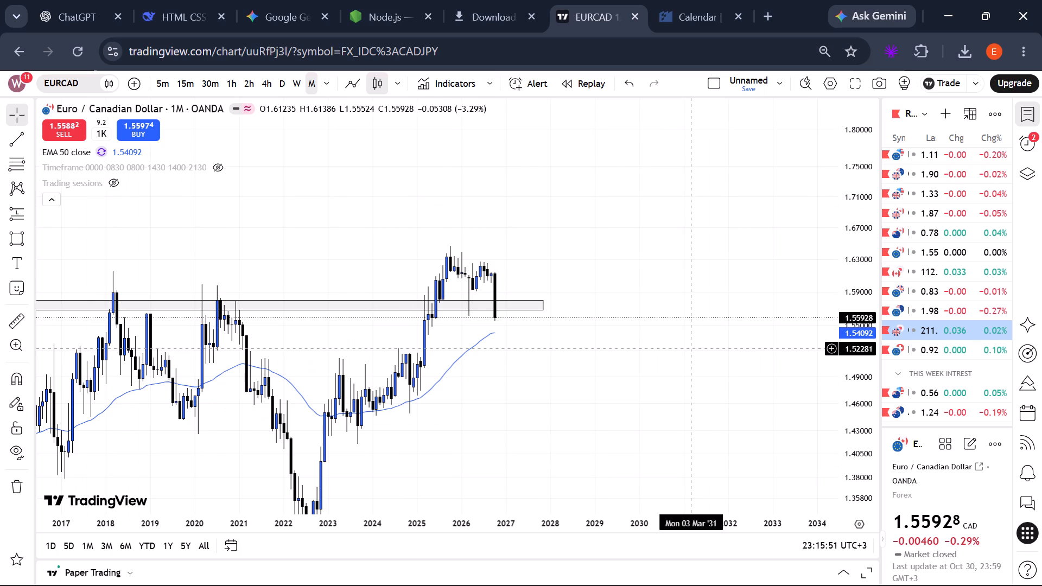
pyautogui.scroll(-5, 691, 348)
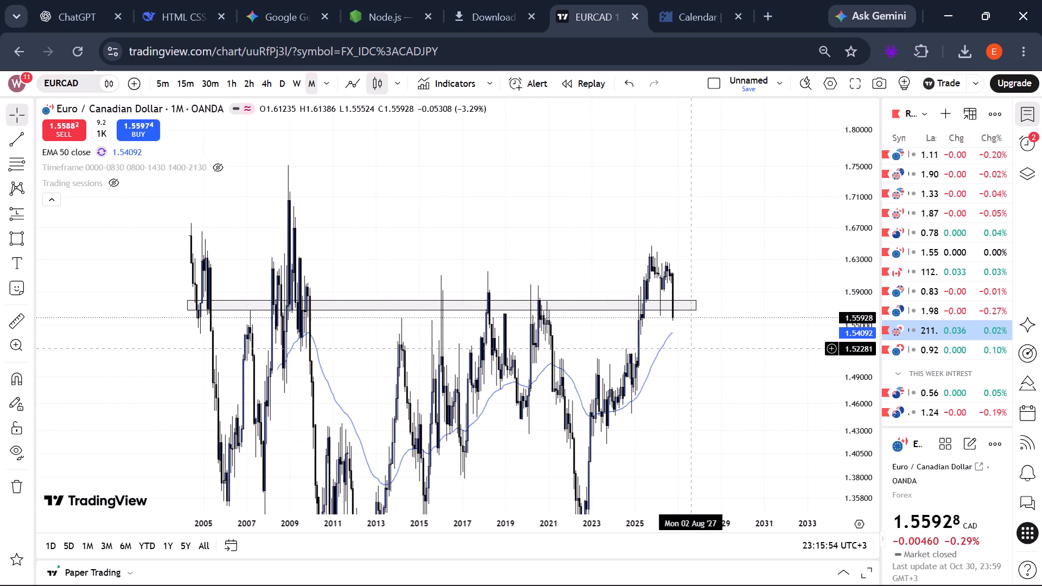
pyautogui.scroll(5, 691, 348)
pyautogui.scroll(2, 528, 347)
pyautogui.scroll(5, 703, 314)
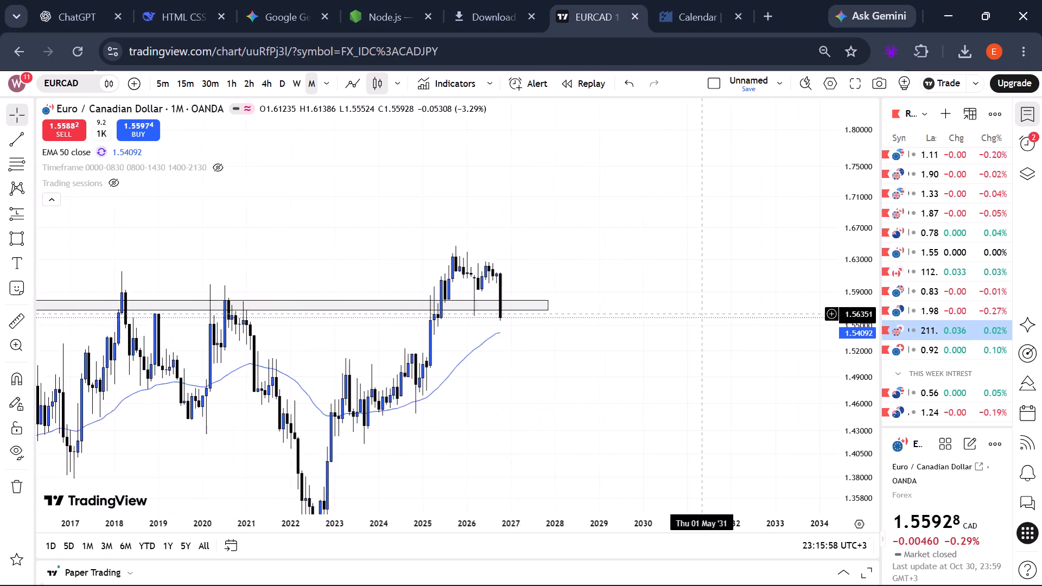
# Examine the weekly EURCAD candles around the rectangle zone at the current price.
pyautogui.scroll(1, 703, 314)
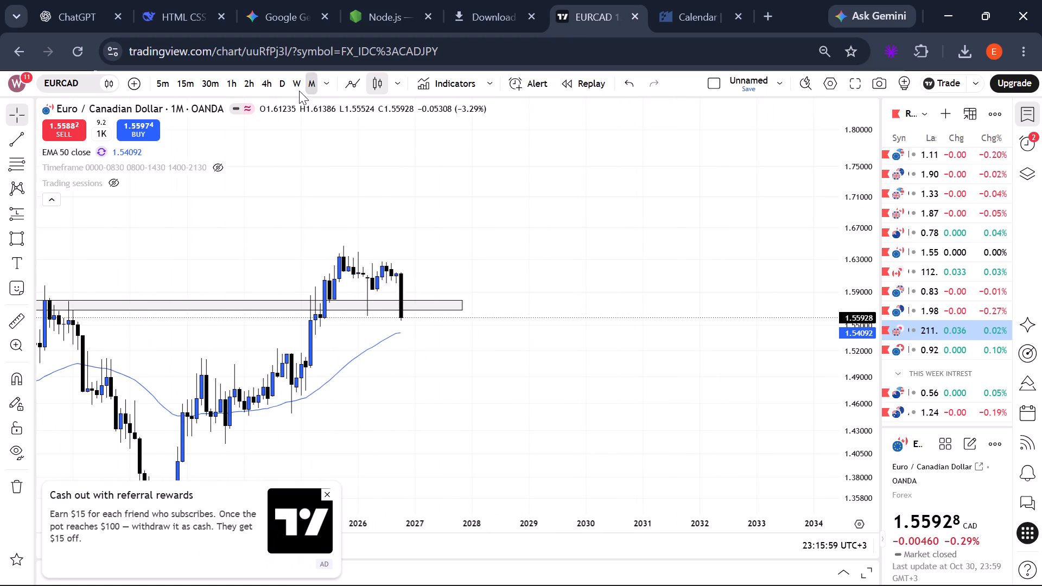
pyautogui.click(293, 91)
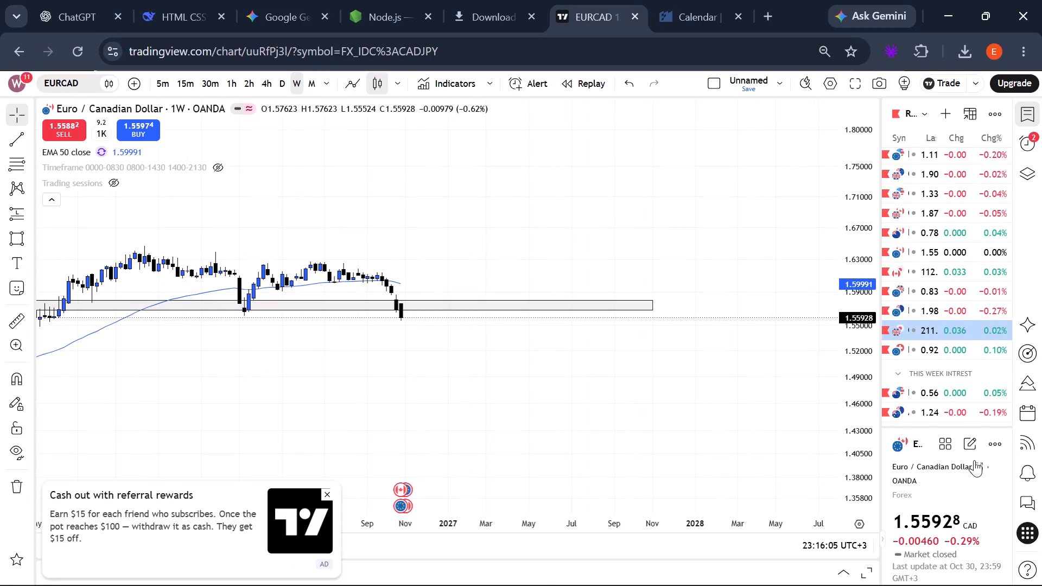
pyautogui.scroll(5, 856, 347)
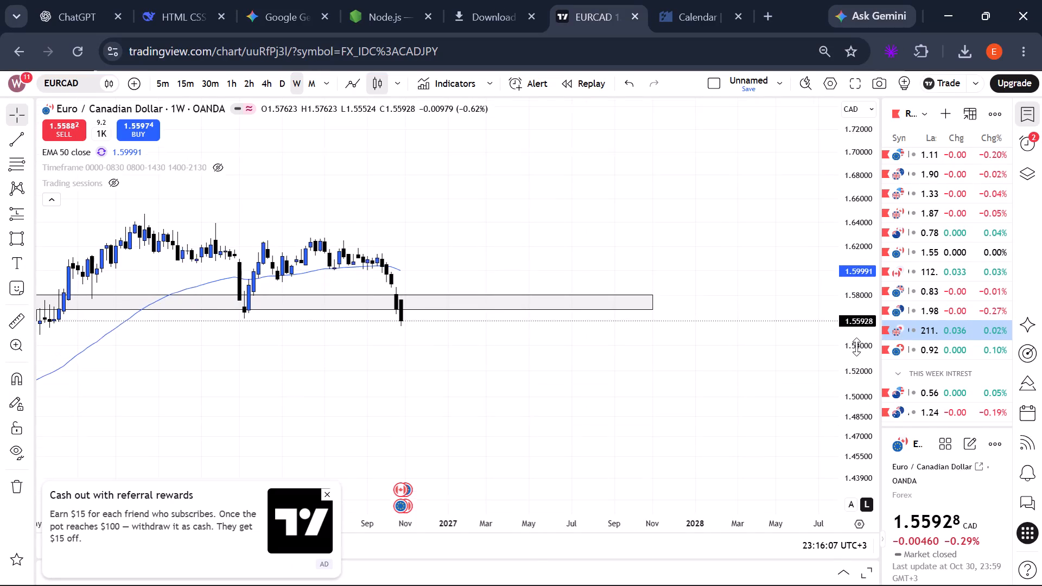
pyautogui.scroll(3, 856, 347)
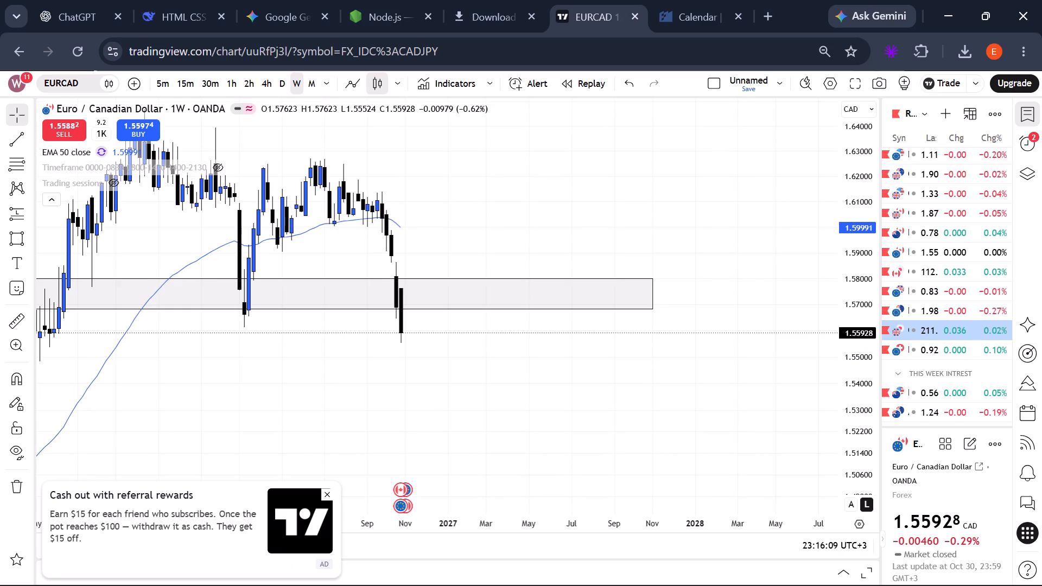
pyautogui.scroll(-2, 635, 389)
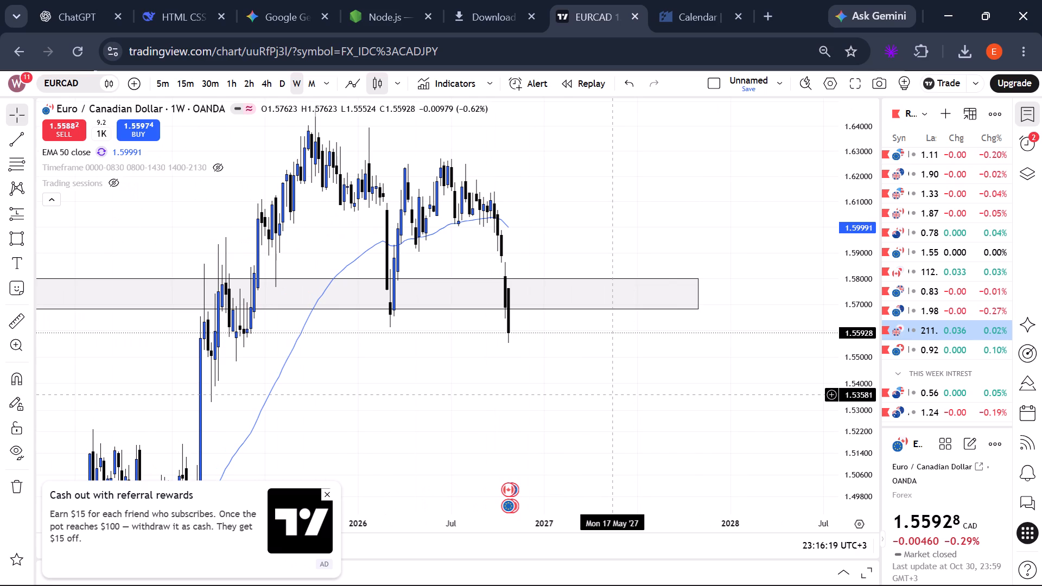
pyautogui.scroll(4, 612, 394)
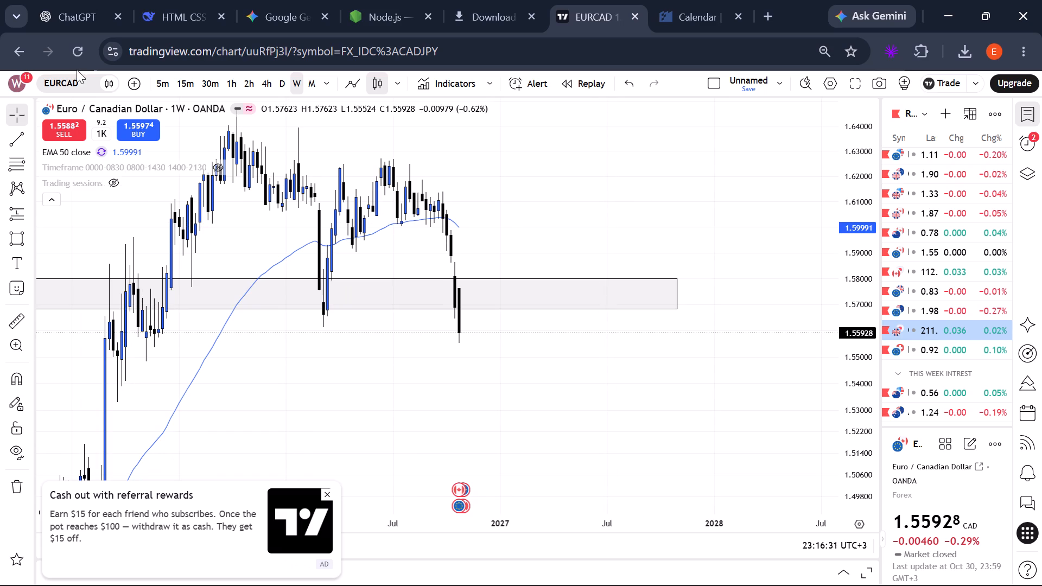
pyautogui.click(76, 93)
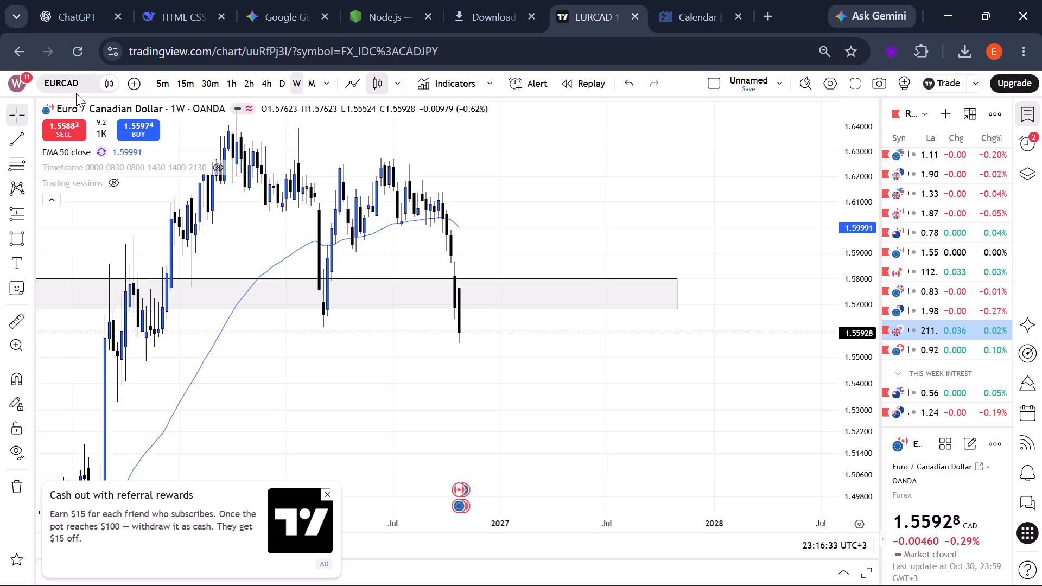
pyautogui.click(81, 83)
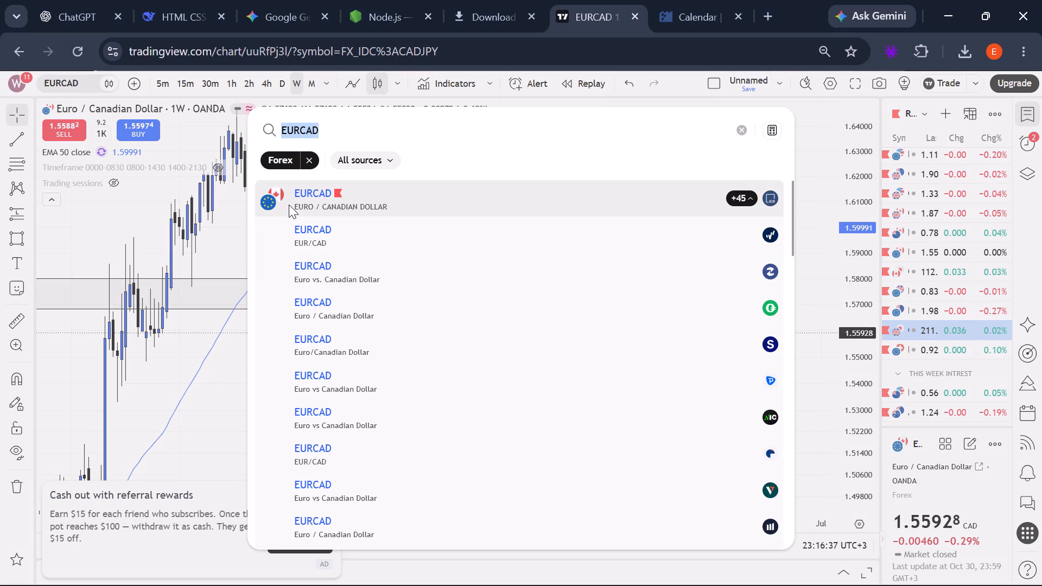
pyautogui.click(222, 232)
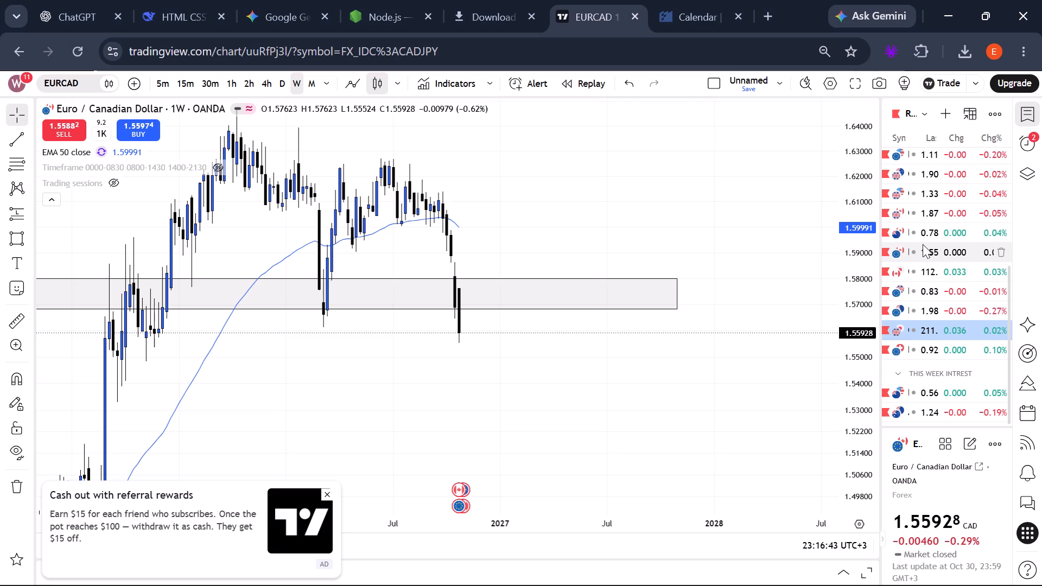
# Open the ICE feed of EURCAD from the watchlist on the weekly chart, with its existing drawings.
pyautogui.scroll(-1, 939, 247)
pyautogui.scroll(1, 939, 247)
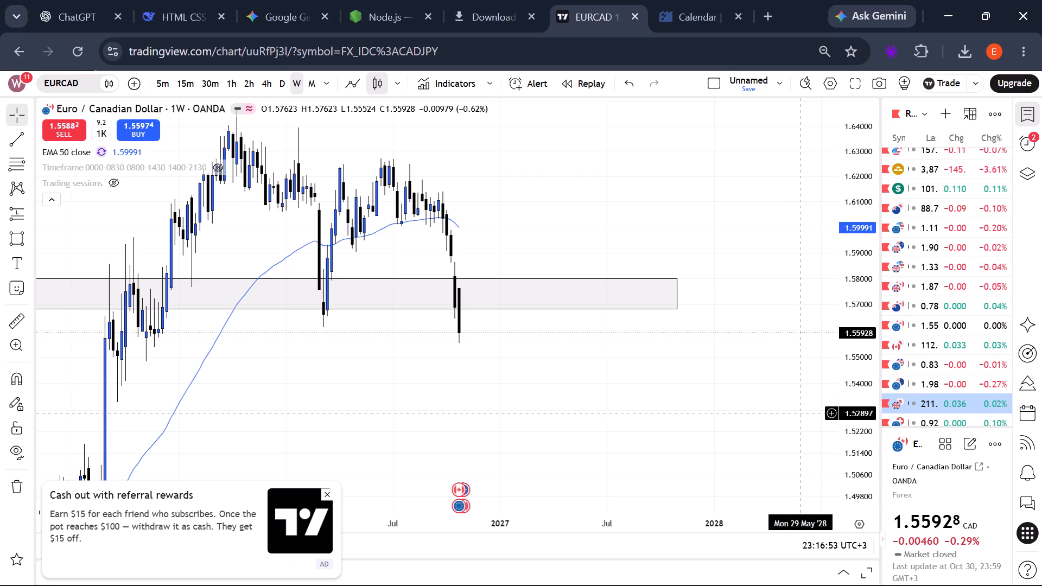
pyautogui.click(910, 327)
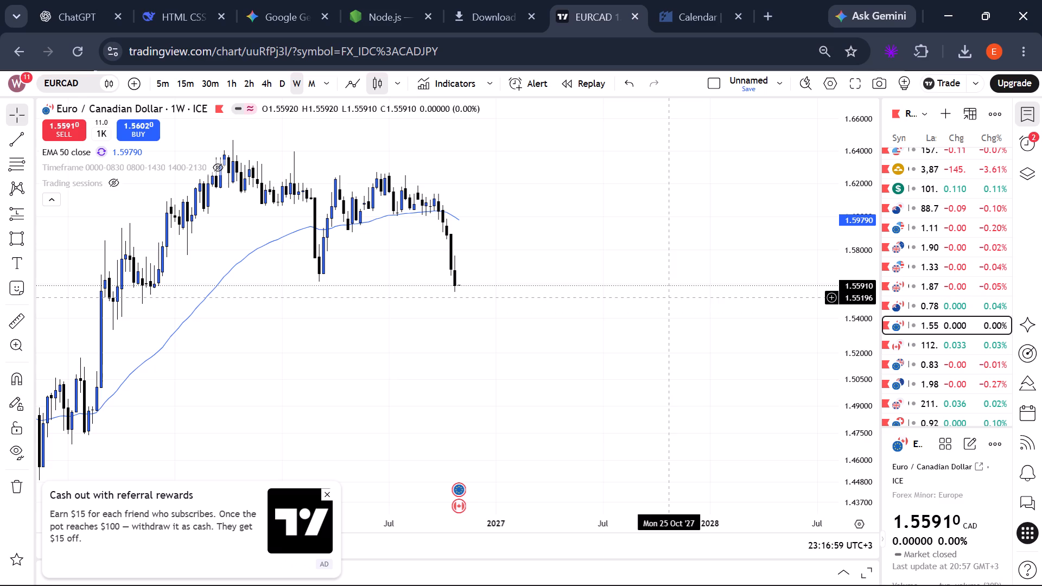
pyautogui.scroll(-1, 670, 298)
pyautogui.scroll(2, 670, 298)
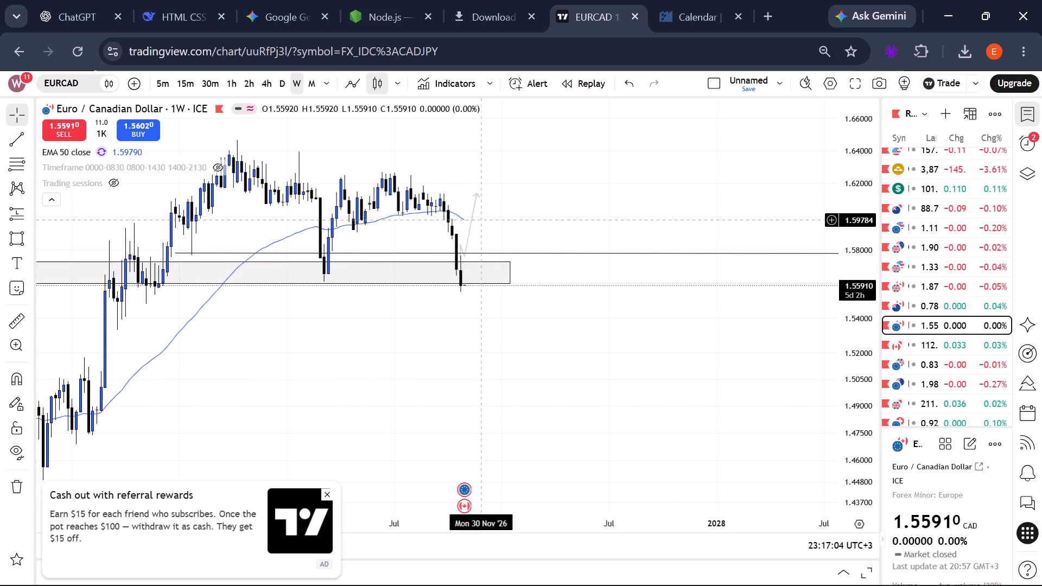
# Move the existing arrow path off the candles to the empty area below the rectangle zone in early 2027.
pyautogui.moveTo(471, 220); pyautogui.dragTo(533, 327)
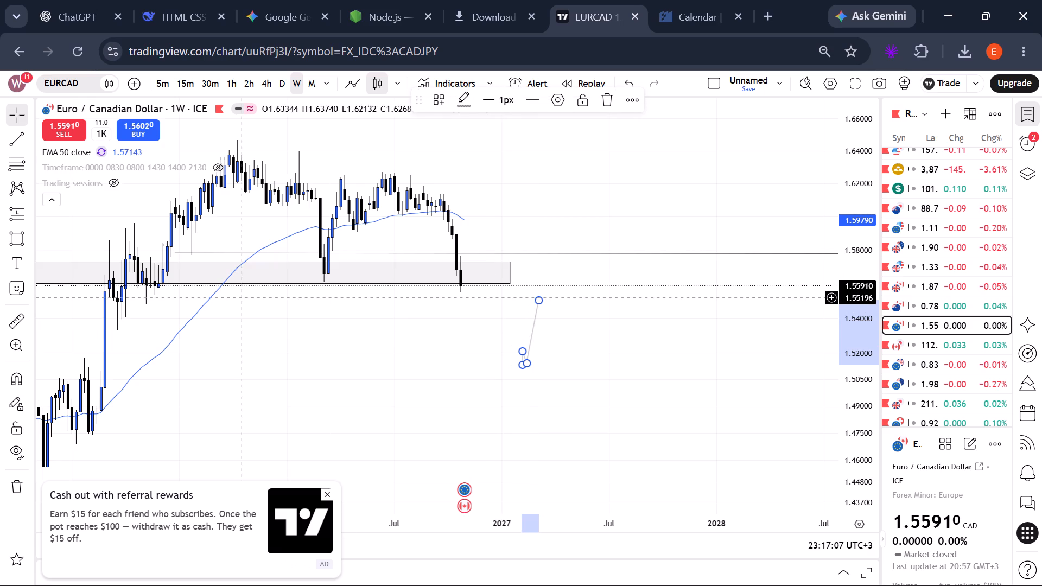
# On the monthly EURCAD chart, raise the existing rectangle zone's lower edge to about 1.567.
pyautogui.scroll(-2, 240, 298)
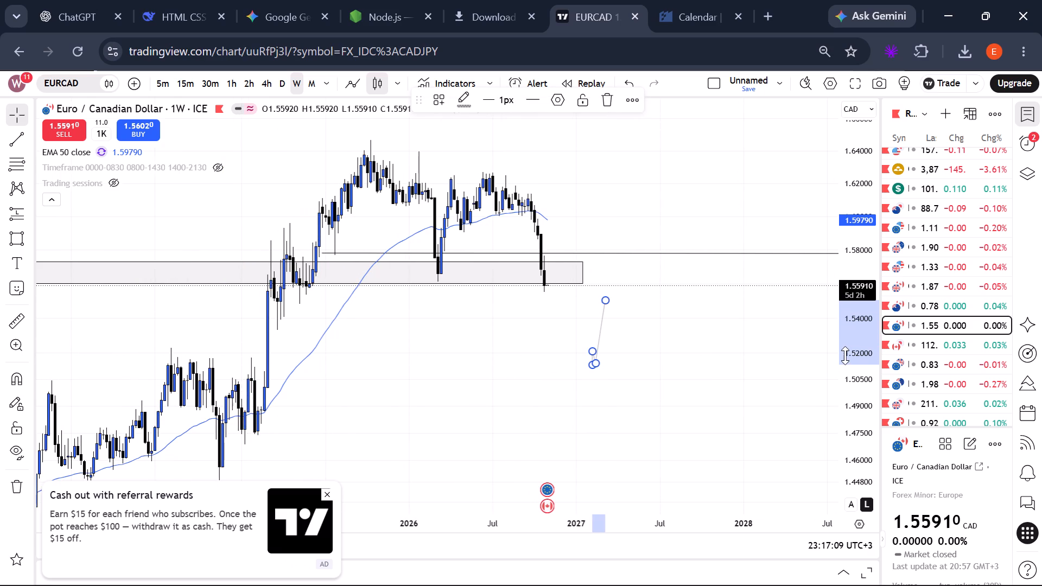
pyautogui.scroll(-4, 854, 349)
pyautogui.scroll(-2, 389, 366)
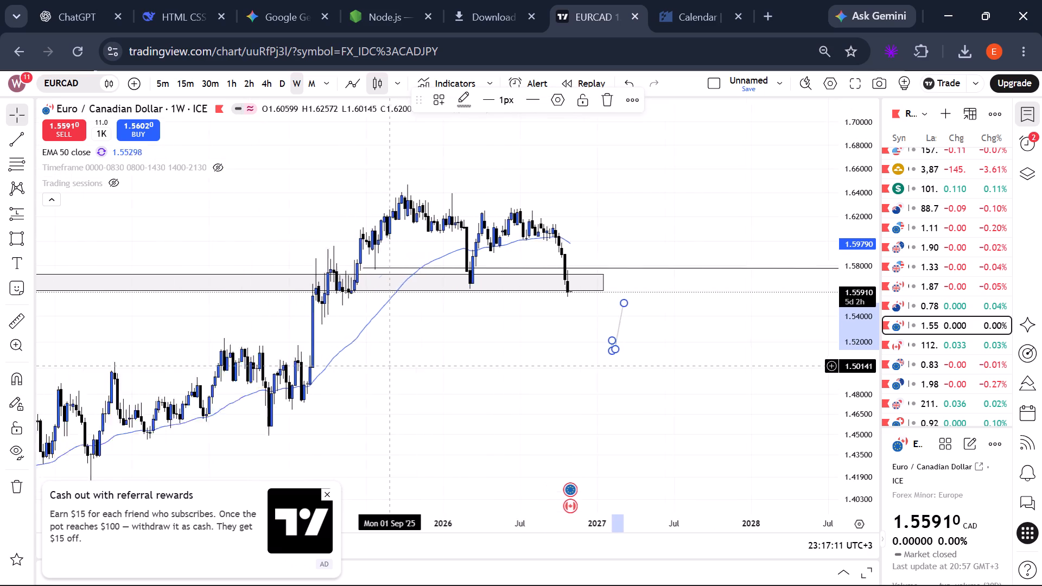
pyautogui.scroll(-5, 389, 366)
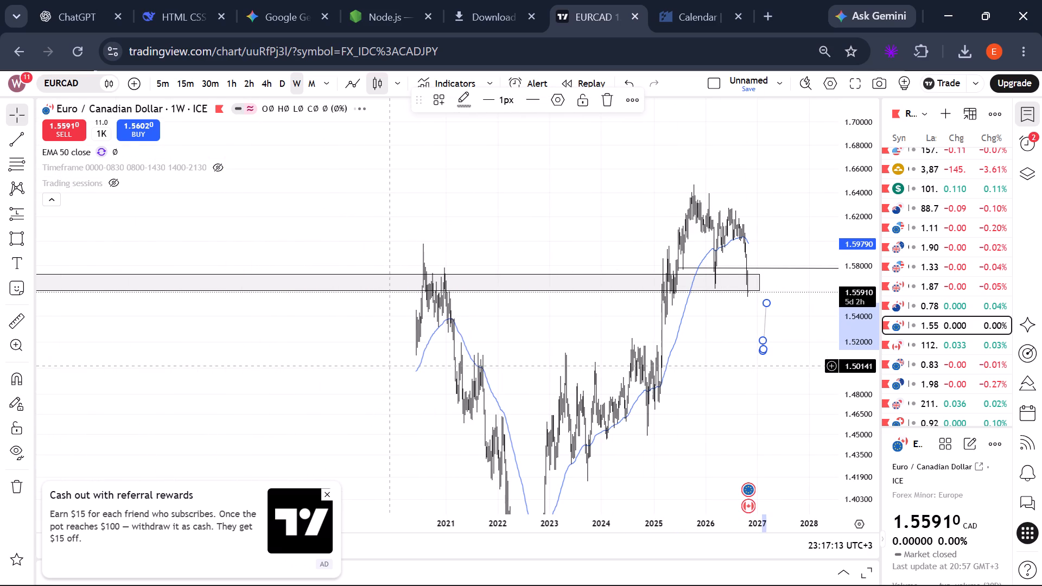
pyautogui.click(312, 86)
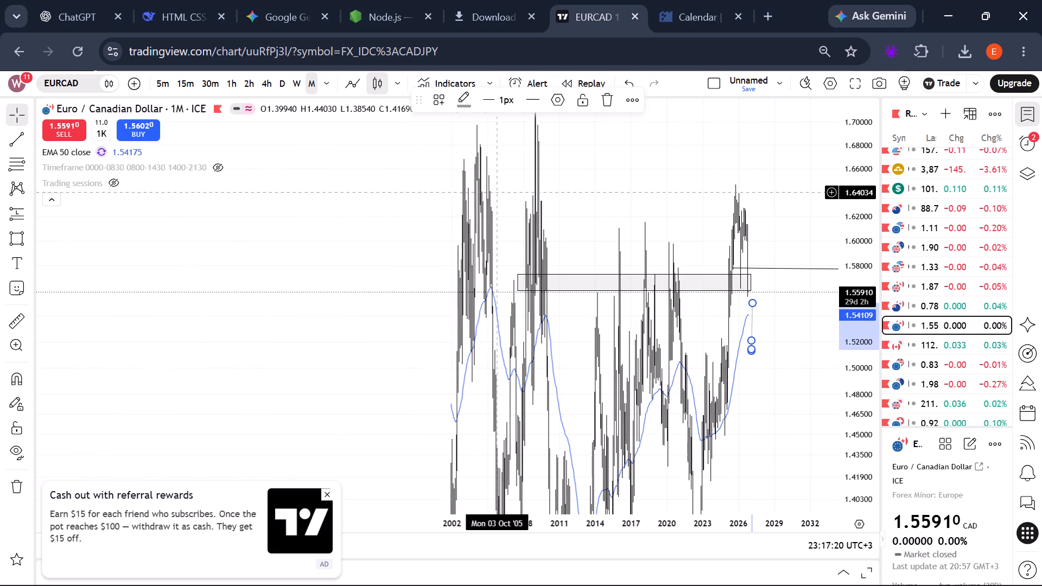
pyautogui.scroll(7, 497, 192)
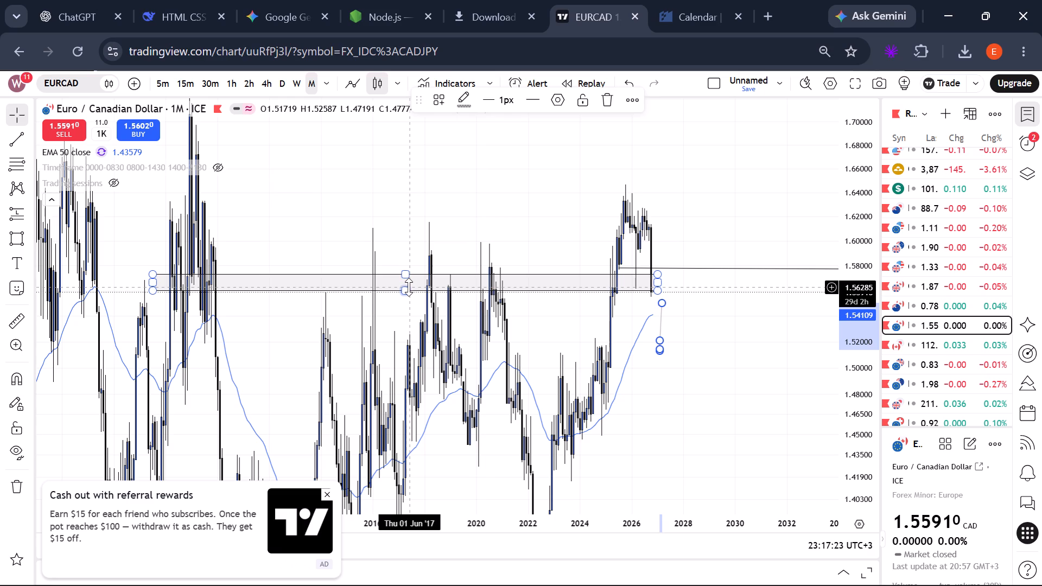
pyautogui.moveTo(409, 287); pyautogui.dragTo(417, 282)
pyautogui.click(702, 341)
# Delete the old arrow path below the rectangle zone on the monthly EURCAD chart.
pyautogui.scroll(2, 702, 341)
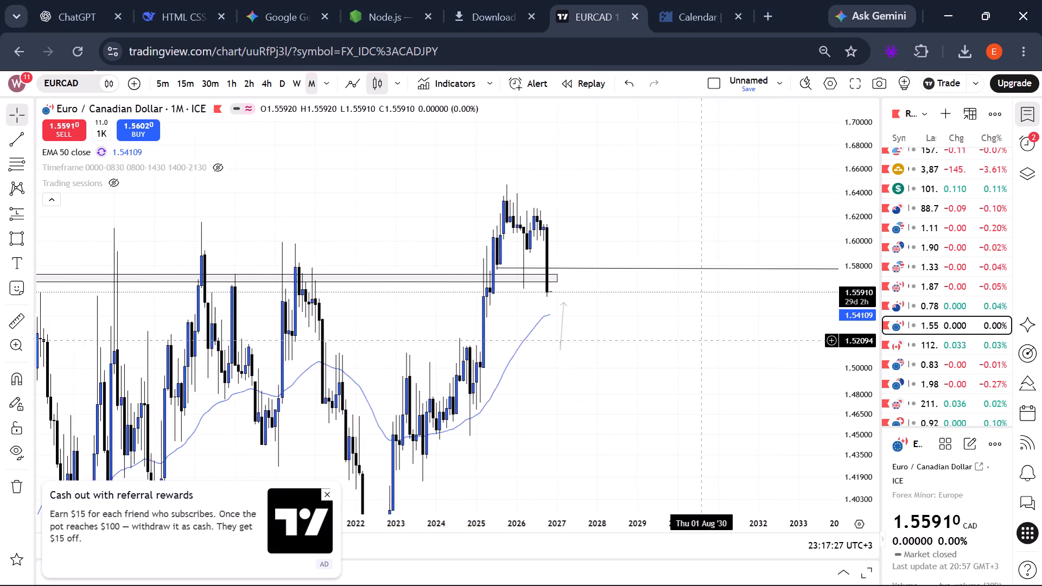
pyautogui.scroll(2, 702, 341)
pyautogui.click(518, 340)
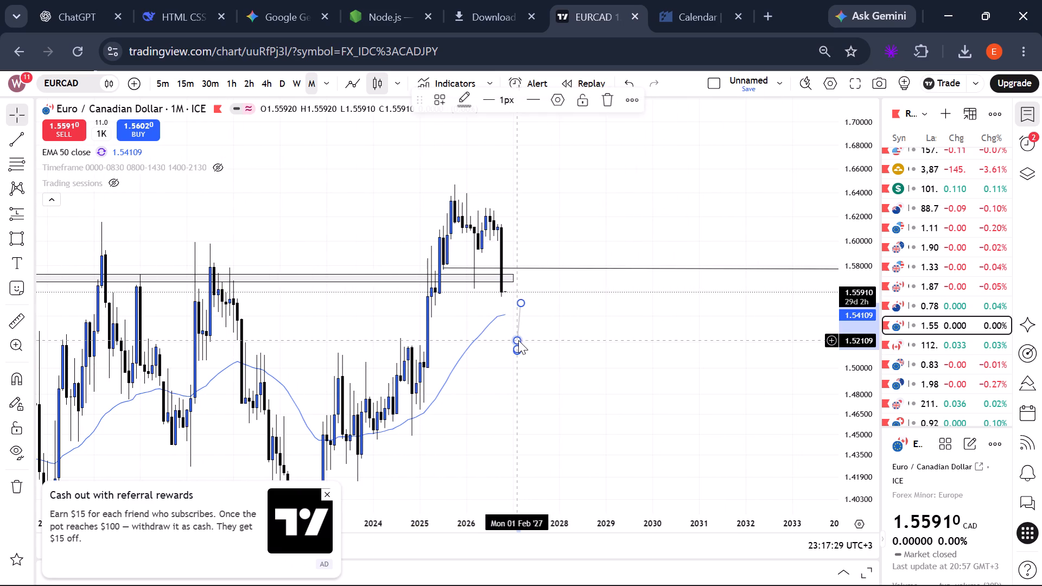
pyautogui.press('BackSpace')
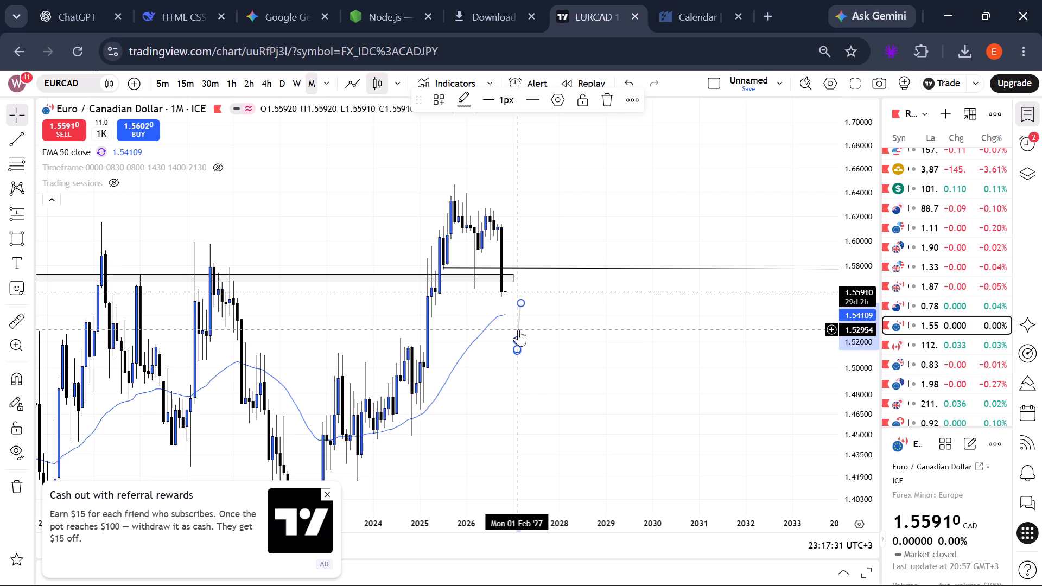
# Extend the end of the EURCAD rectangle zone to October 2027.
pyautogui.scroll(3, 518, 329)
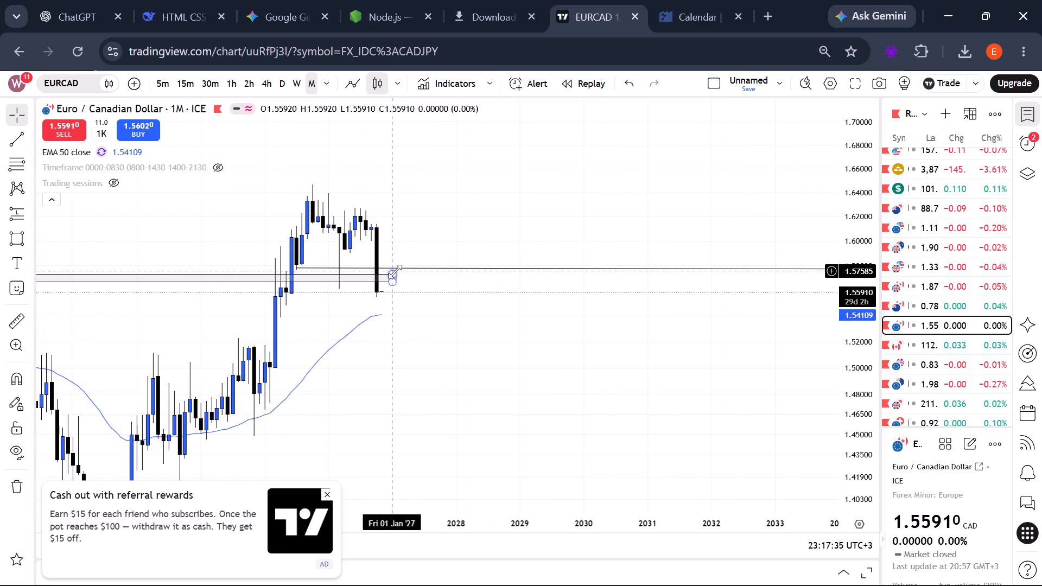
pyautogui.moveTo(395, 271); pyautogui.dragTo(443, 275)
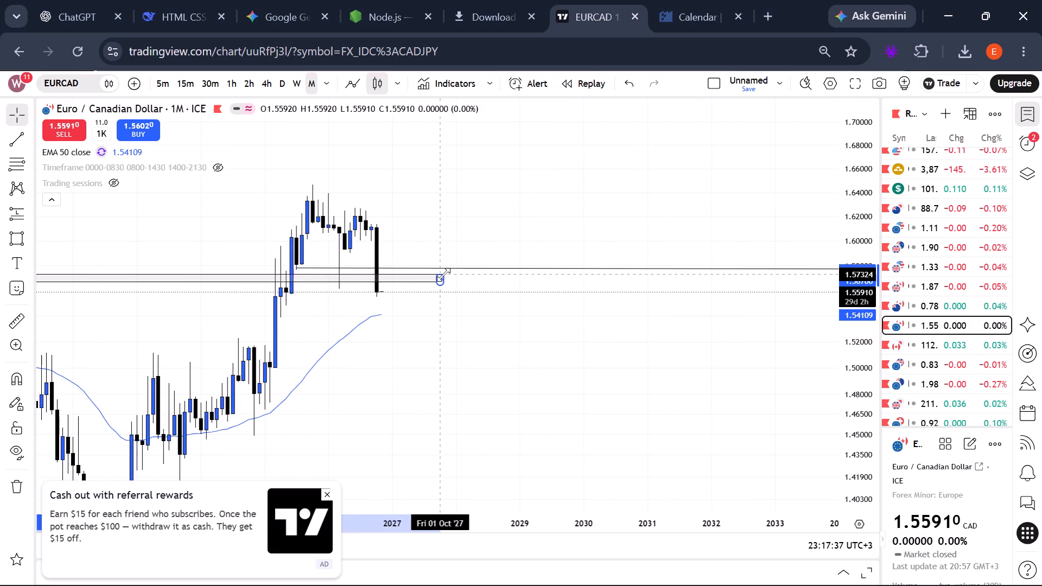
pyautogui.click(571, 177)
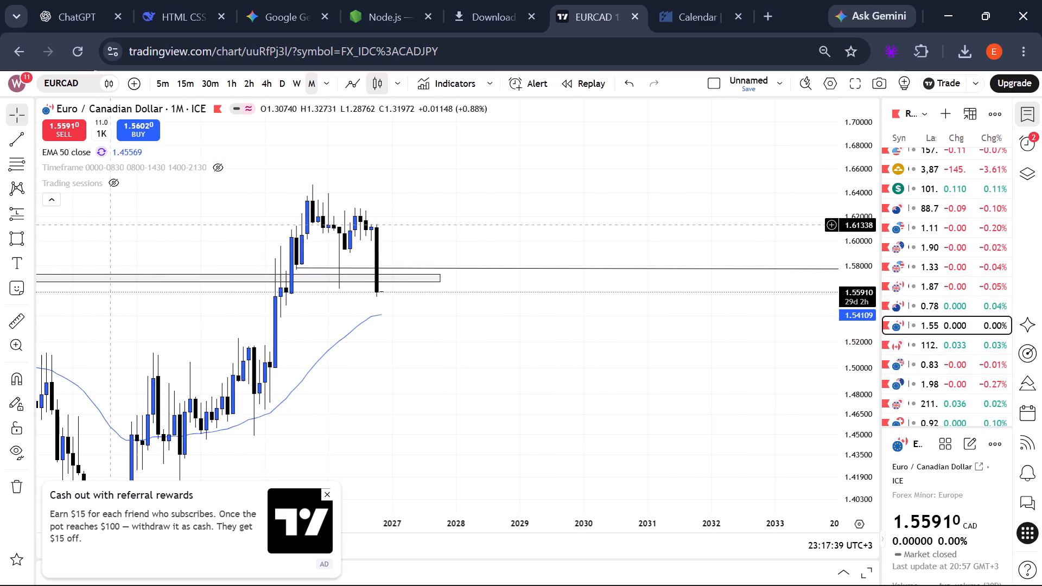
# Draw an arrow path from the October 2026 low near 1.554 up into the zone near 1.570, ending down near 1.521.
pyautogui.click(27, 235)
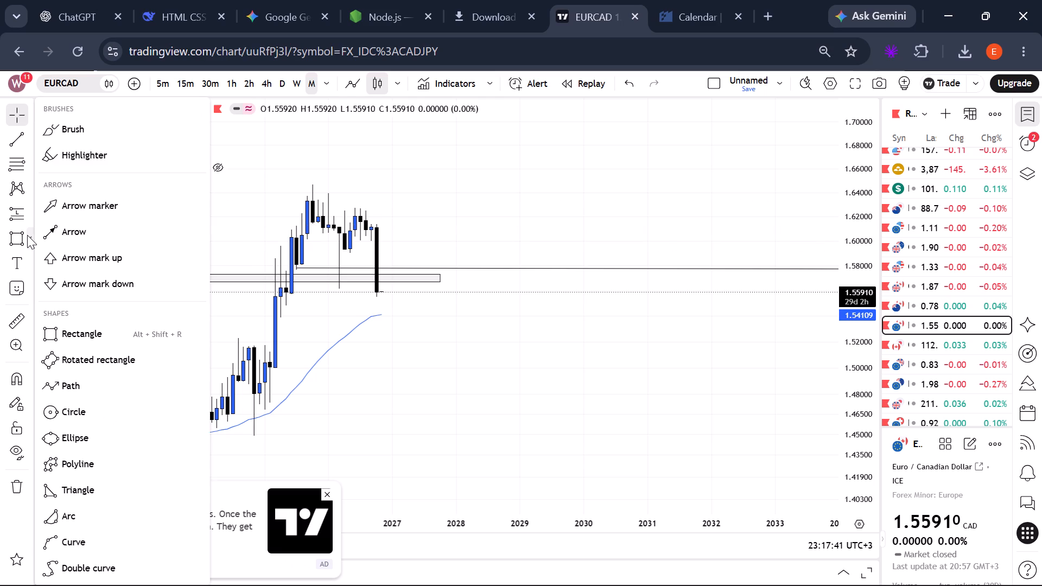
pyautogui.click(72, 387)
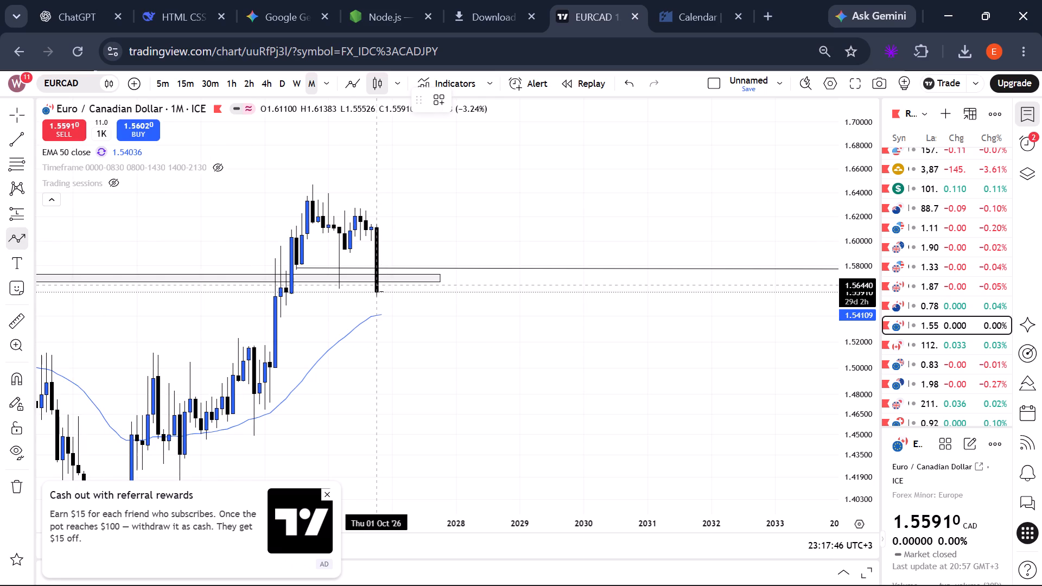
pyautogui.click(379, 298)
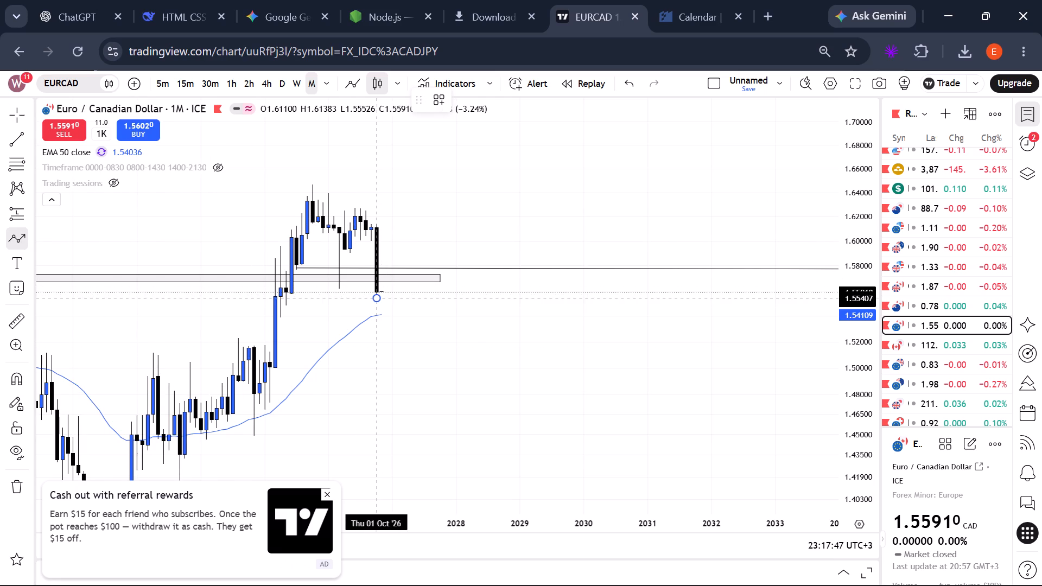
pyautogui.moveTo(396, 277); pyautogui.dragTo(417, 340)
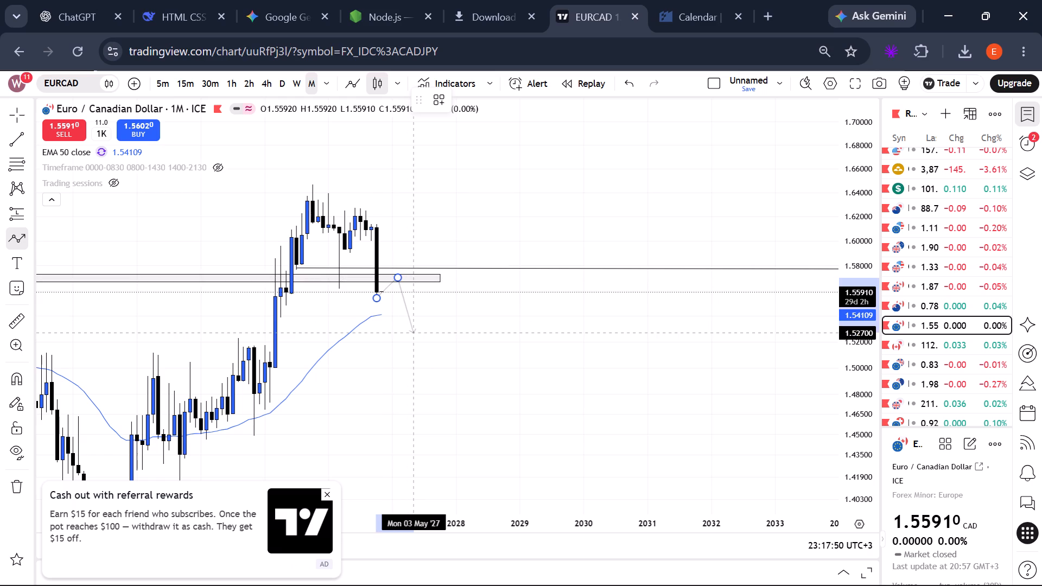
pyautogui.doubleClick(417, 340)
pyautogui.click(567, 364)
# On the weekly EURCAD chart, move the arrow path's starting point to 9 November 2026 at about 1.555.
pyautogui.scroll(1, 567, 364)
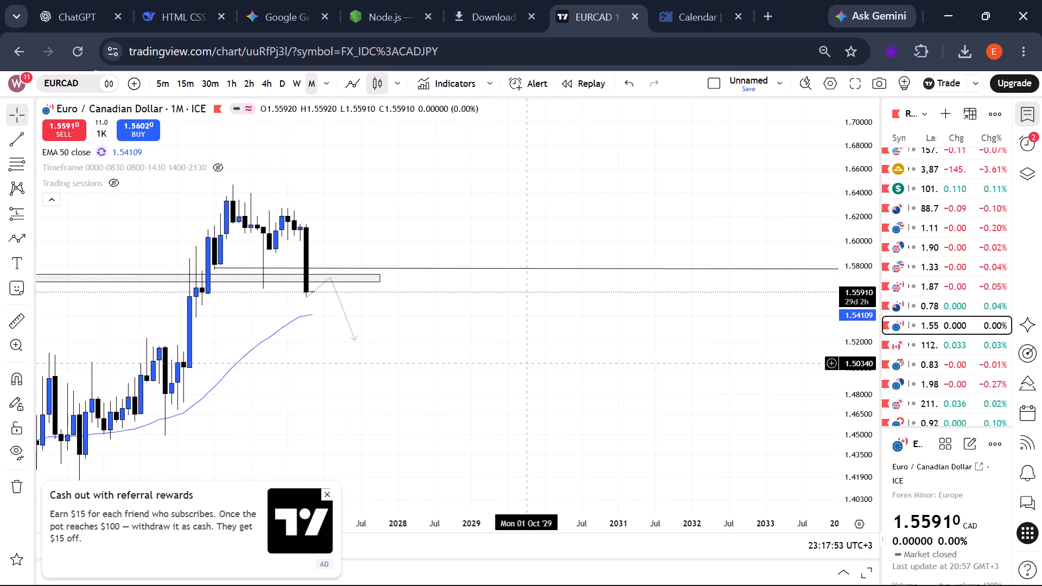
pyautogui.click(300, 95)
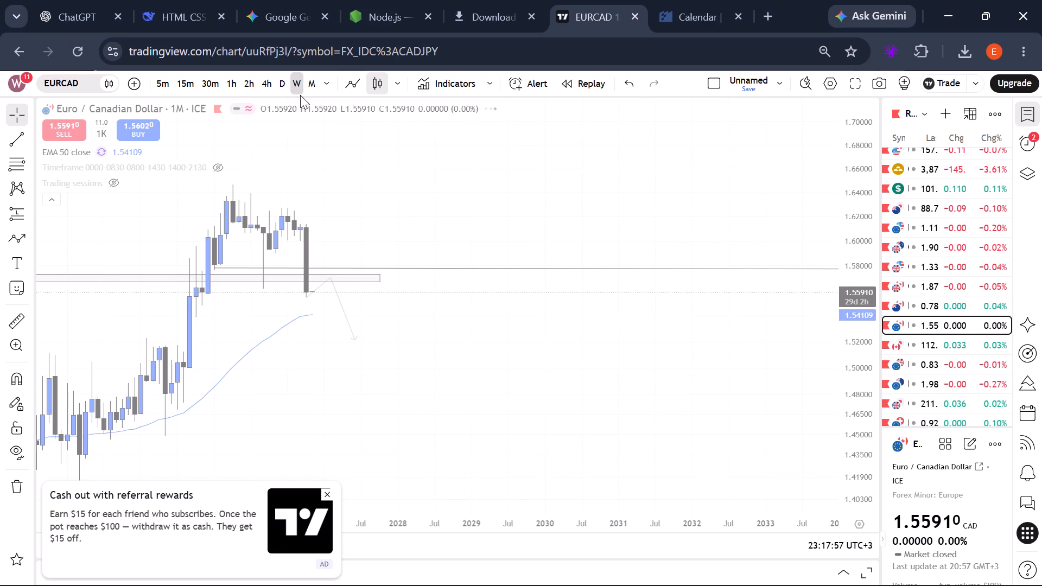
pyautogui.scroll(-3, 300, 95)
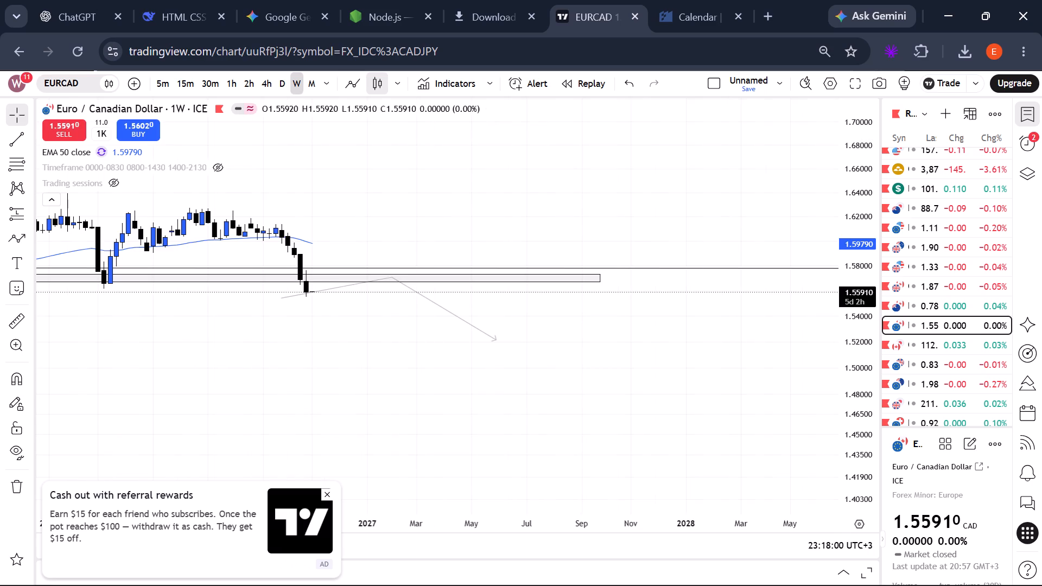
pyautogui.scroll(-7, 249, 219)
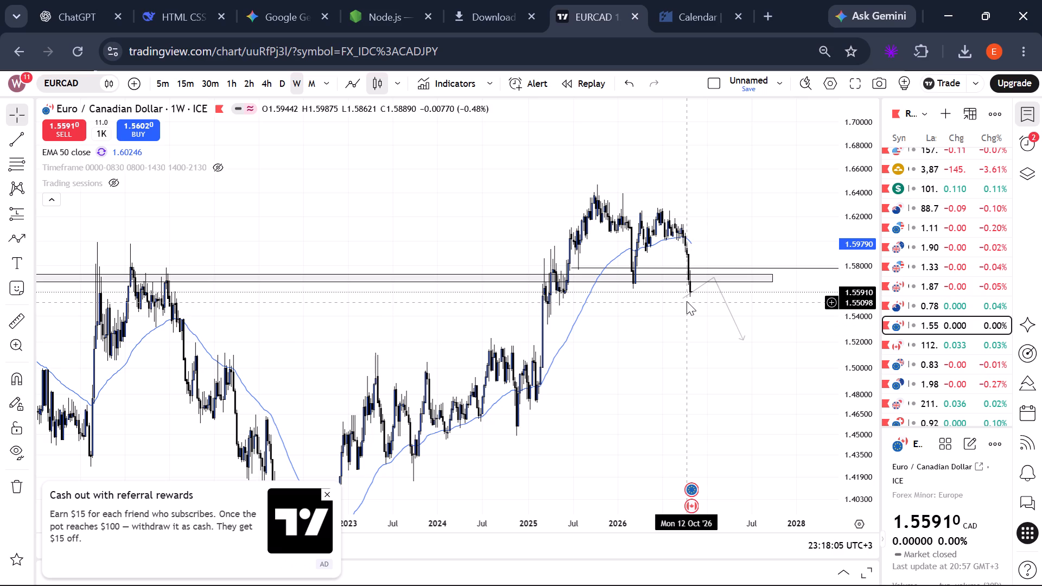
pyautogui.moveTo(687, 301); pyautogui.dragTo(694, 294)
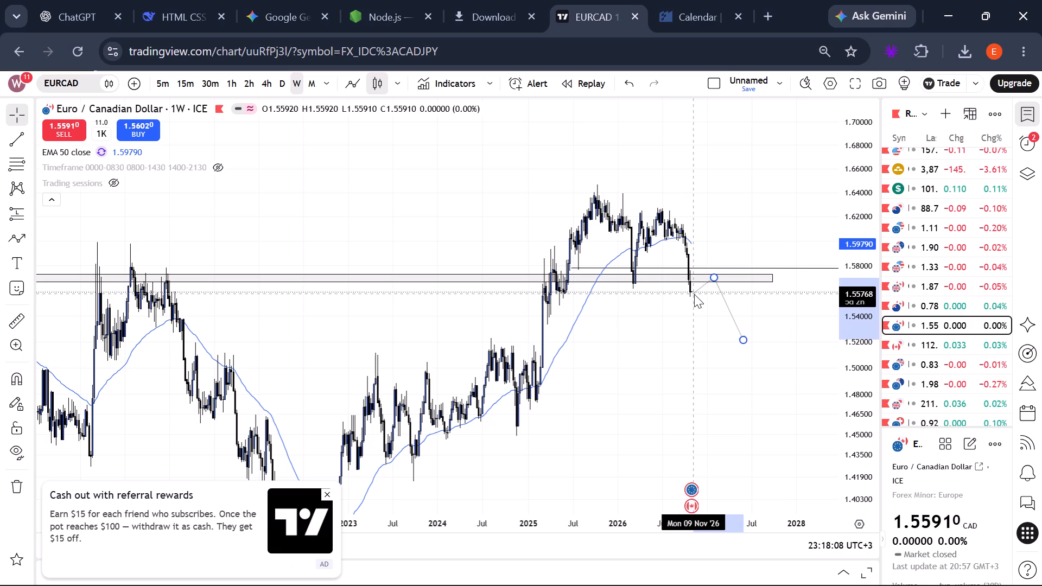
pyautogui.moveTo(694, 294); pyautogui.dragTo(694, 297)
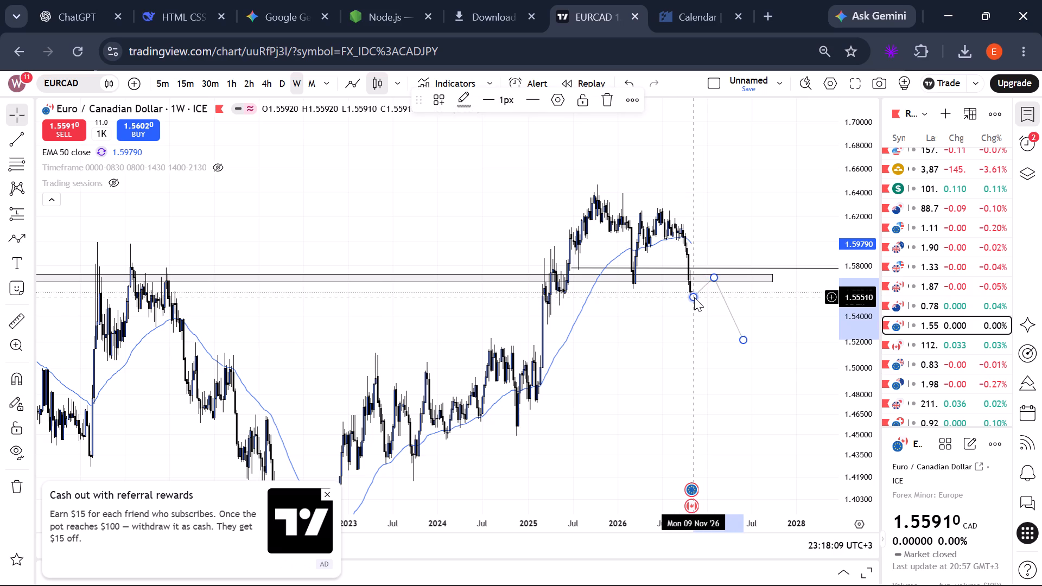
# Draw a trendline on the weekly EURCAD chart from the early-2020 lows near 1.532 to 17 May 2027 near 1.535.
pyautogui.scroll(3, 694, 297)
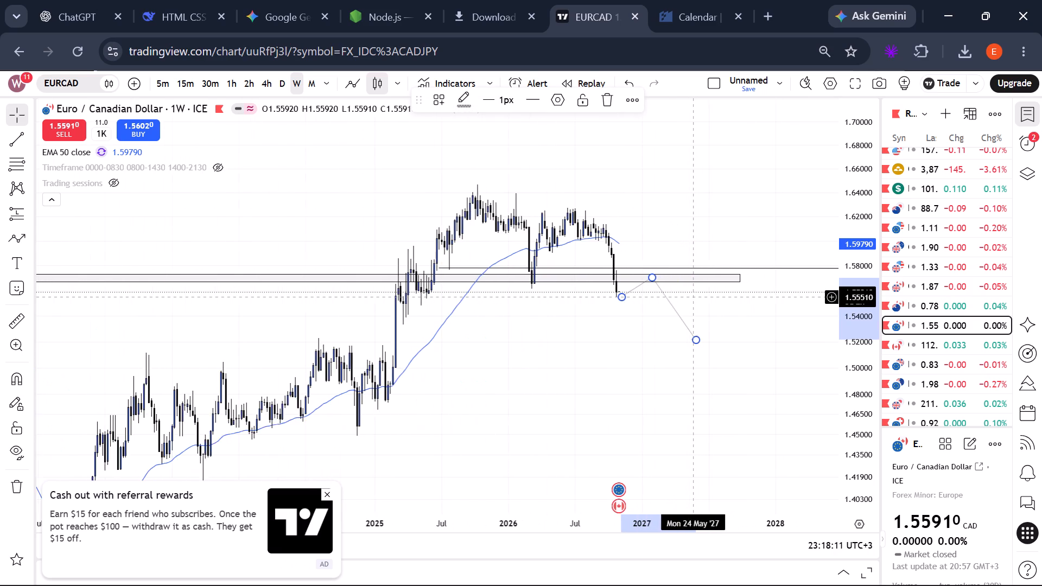
pyautogui.scroll(1, 694, 297)
pyautogui.scroll(-3, 694, 297)
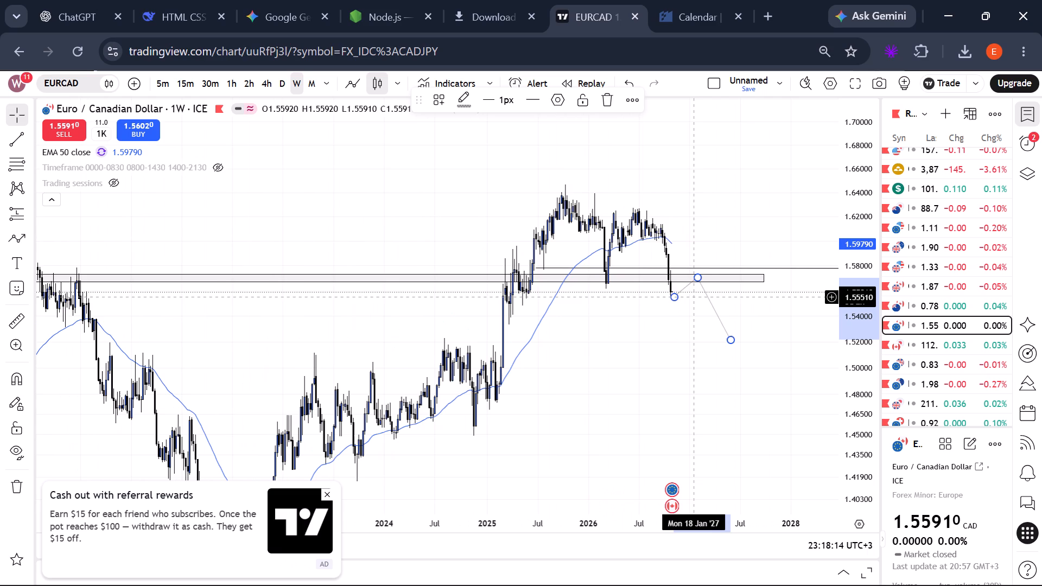
pyautogui.scroll(1, 694, 297)
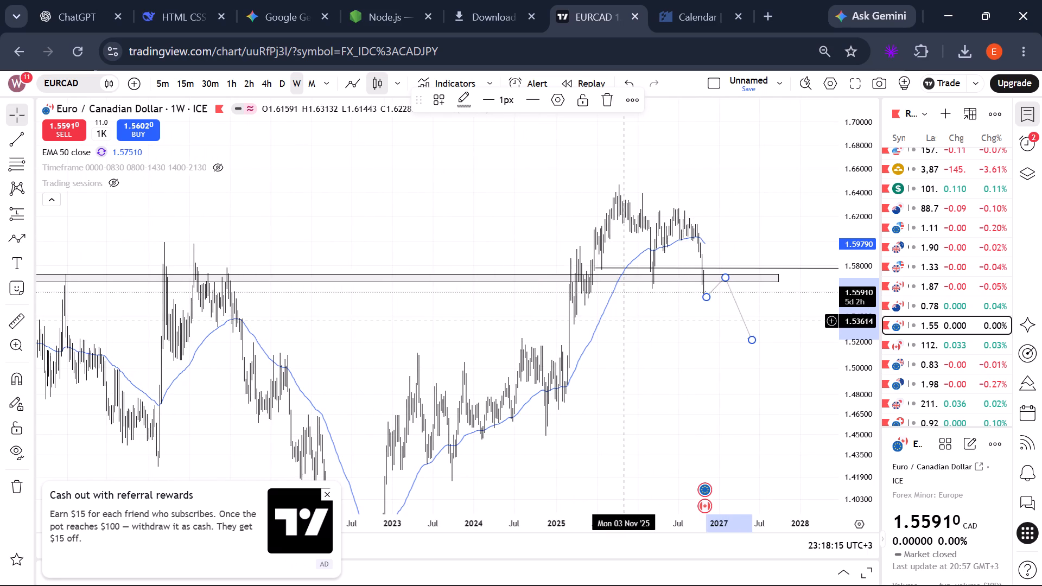
pyautogui.click(12, 143)
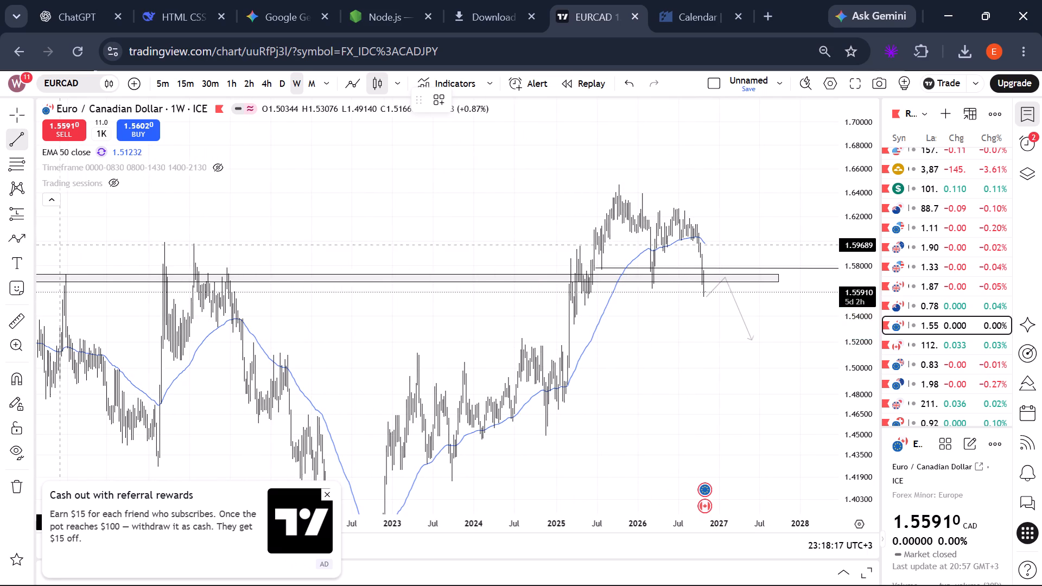
pyautogui.click(169, 327)
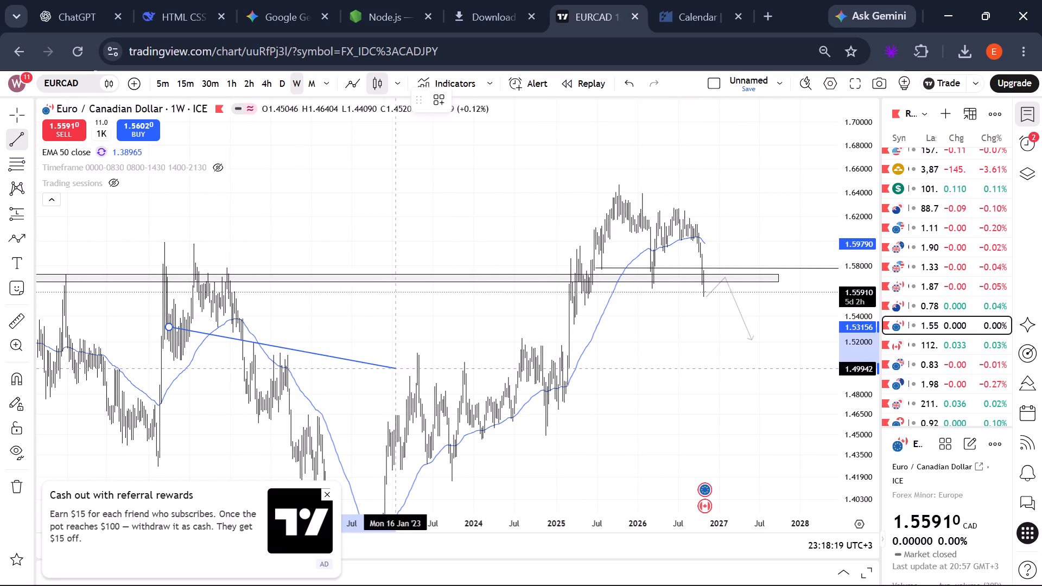
pyautogui.click(748, 323)
pyautogui.click(809, 394)
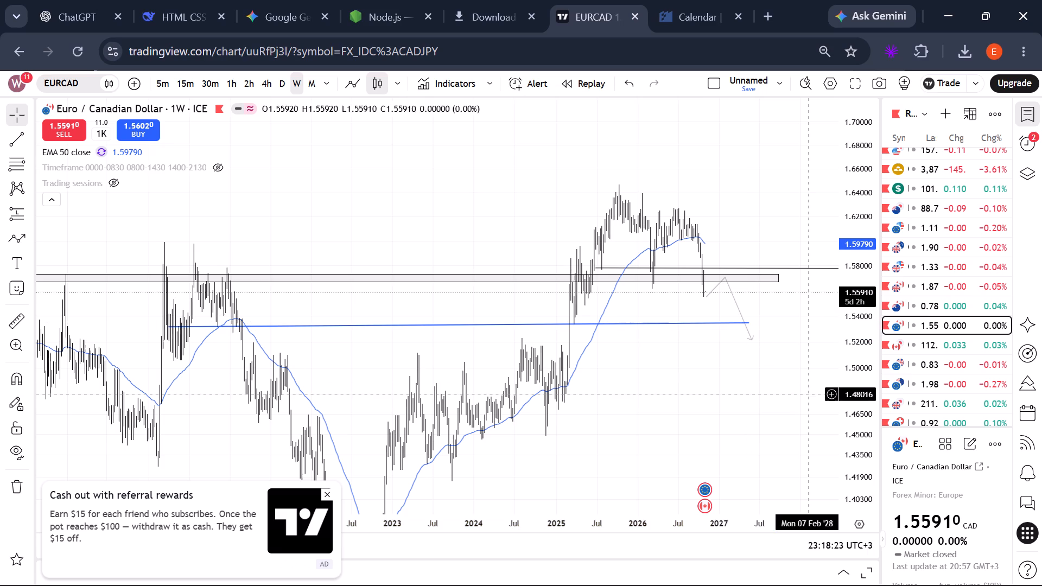
# Draw a ray from the 2025 candle lows at about 1.559, with its second point at 27 October 2025.
pyautogui.scroll(4, 716, 367)
pyautogui.scroll(1, 867, 321)
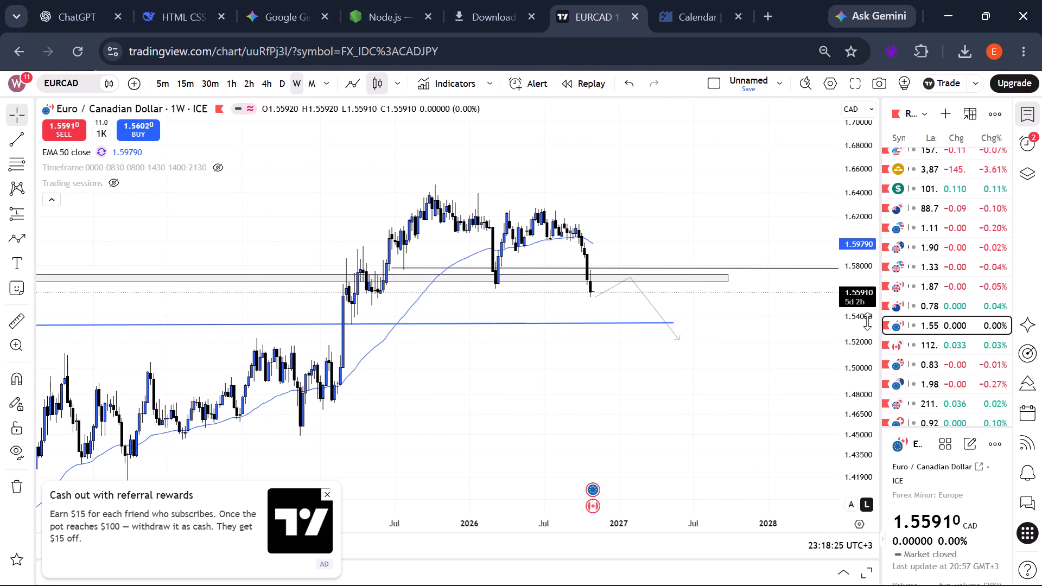
pyautogui.scroll(7, 867, 321)
pyautogui.scroll(1, 636, 272)
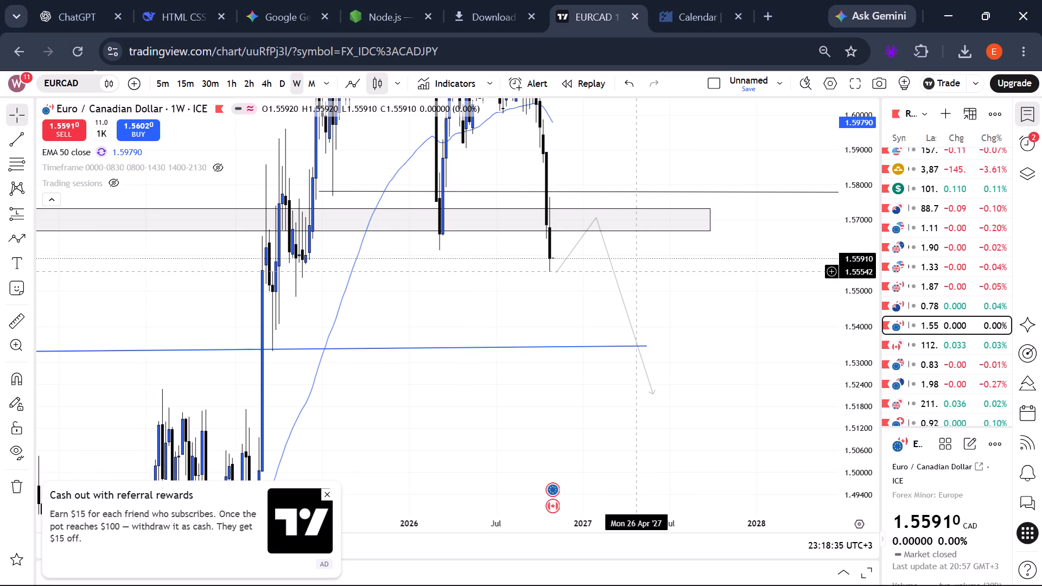
pyautogui.click(28, 136)
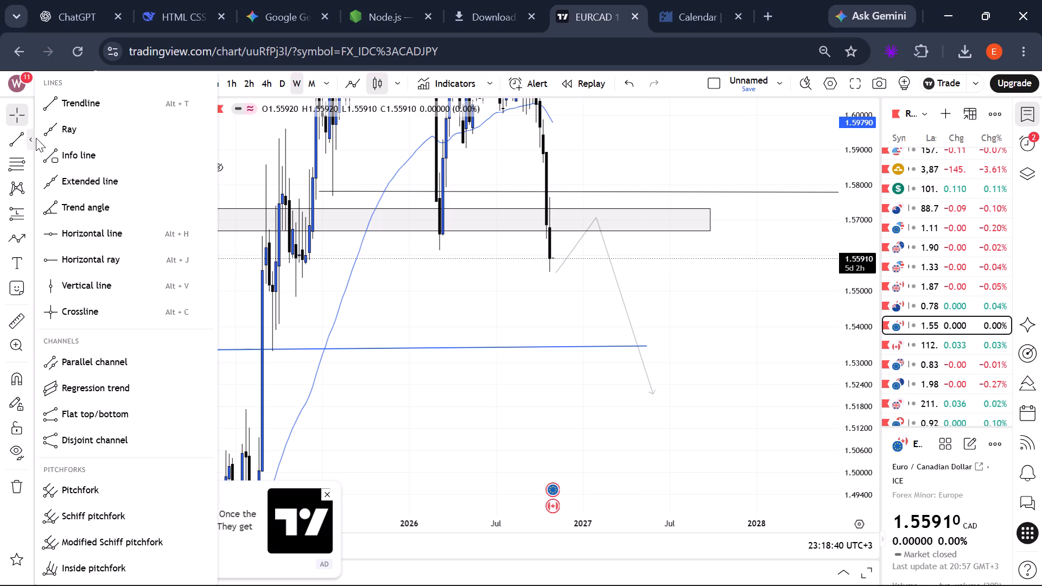
pyautogui.click(74, 120)
pyautogui.click(290, 258)
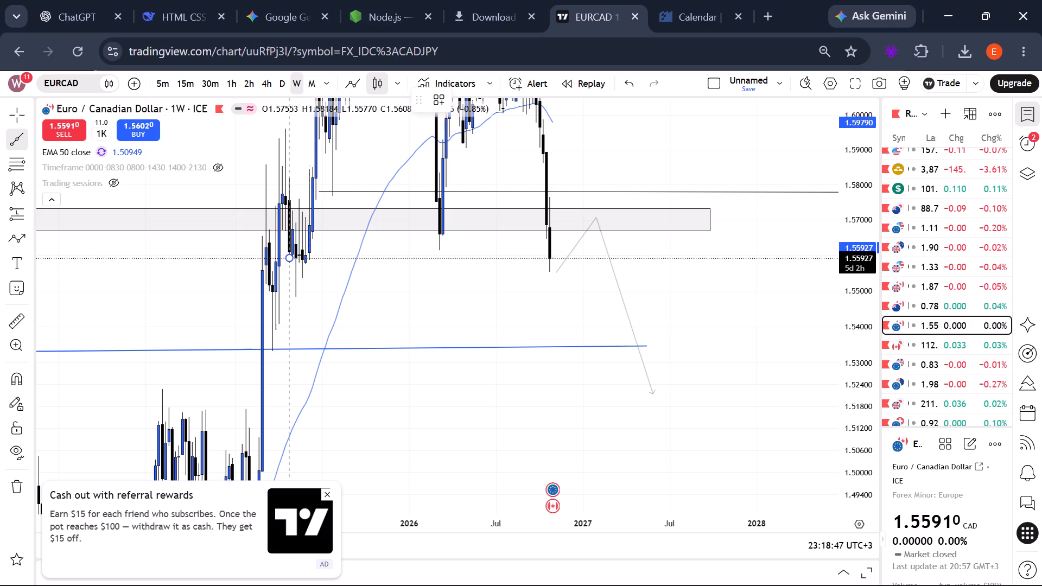
pyautogui.click(374, 259)
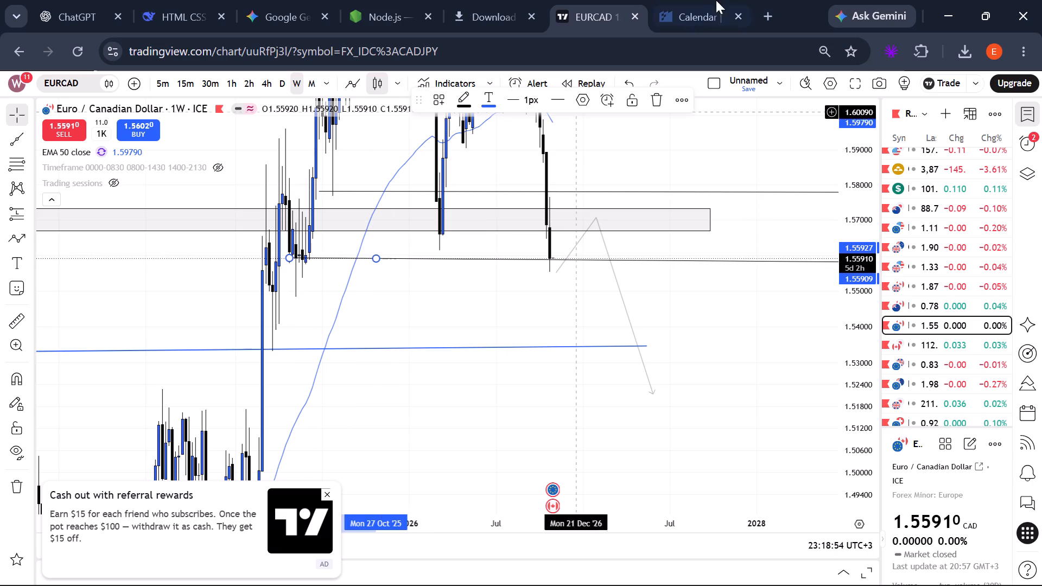
# Level the new ray by setting the price of both its points to 1.55900.
pyautogui.click(584, 100)
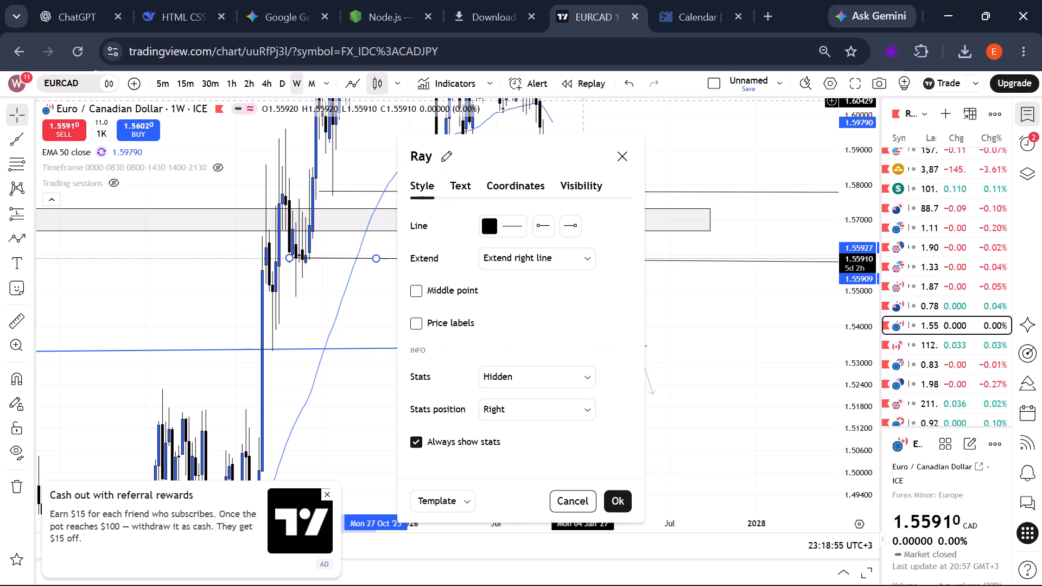
pyautogui.click(522, 186)
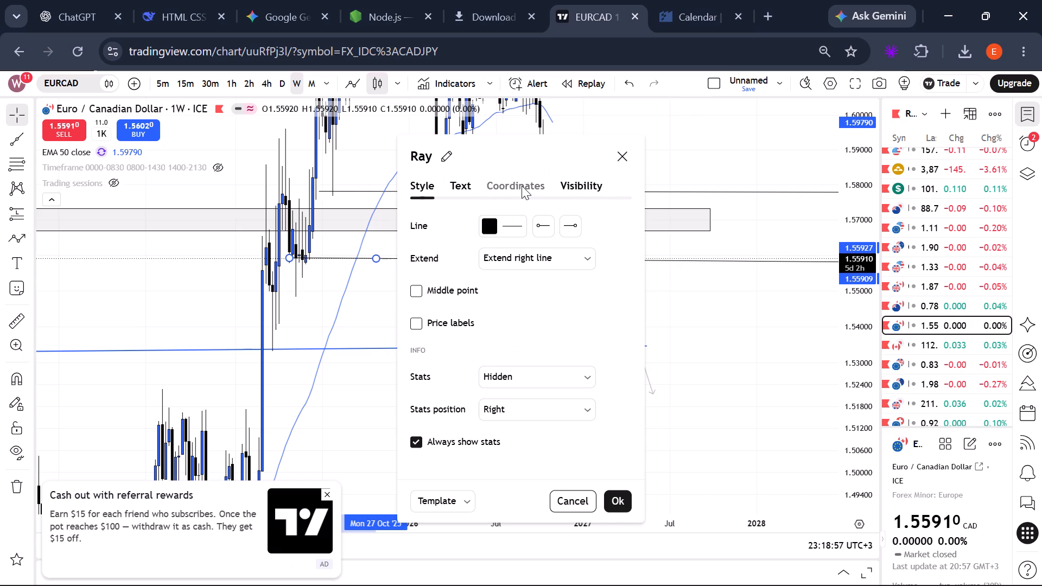
pyautogui.click(530, 228)
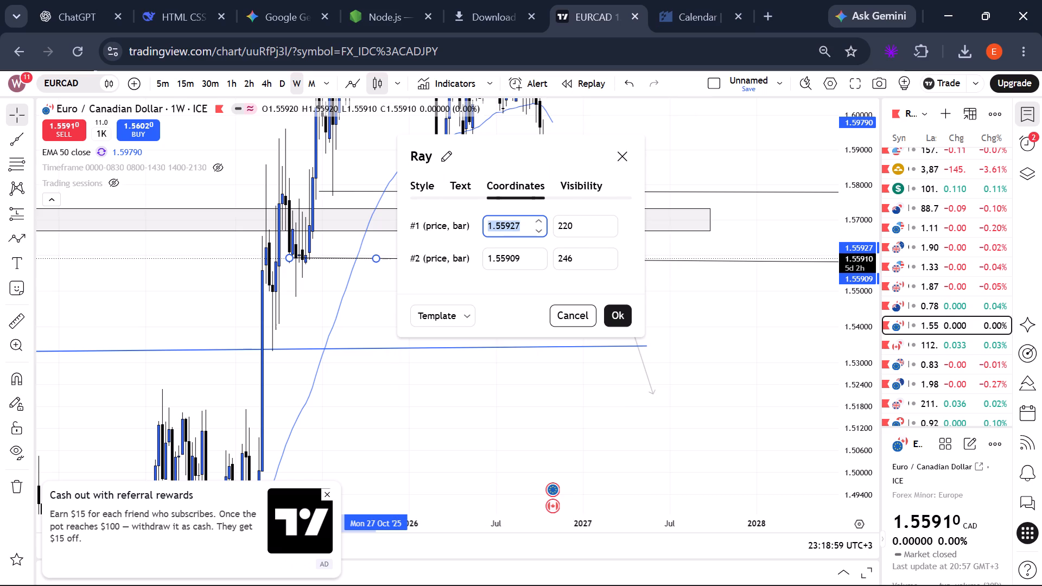
pyautogui.click(530, 228)
pyautogui.press('BackSpace')
pyautogui.press('BackSpace')
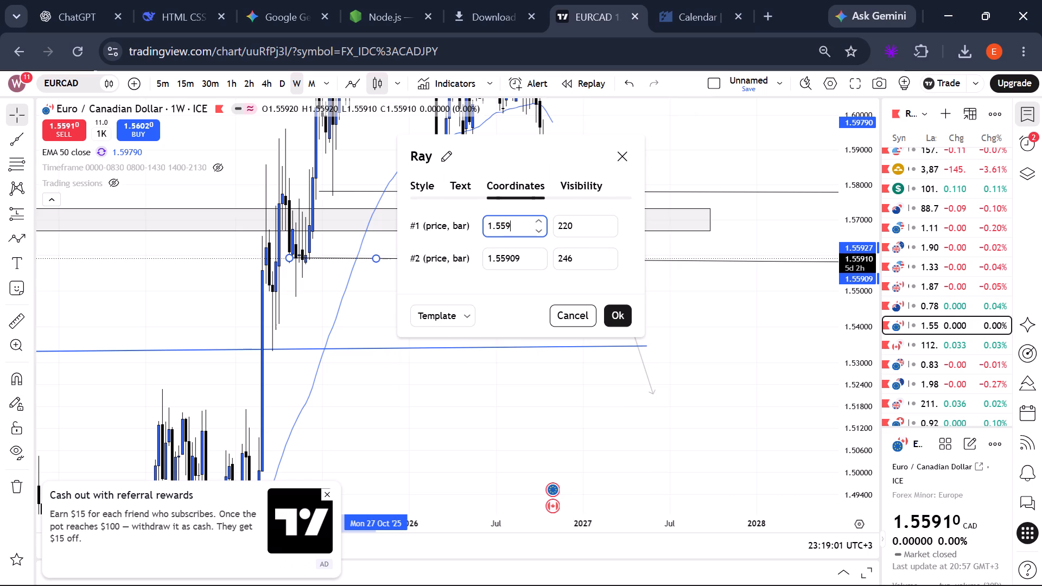
pyautogui.write('00')
pyautogui.click(527, 256)
pyautogui.press('BackSpace')
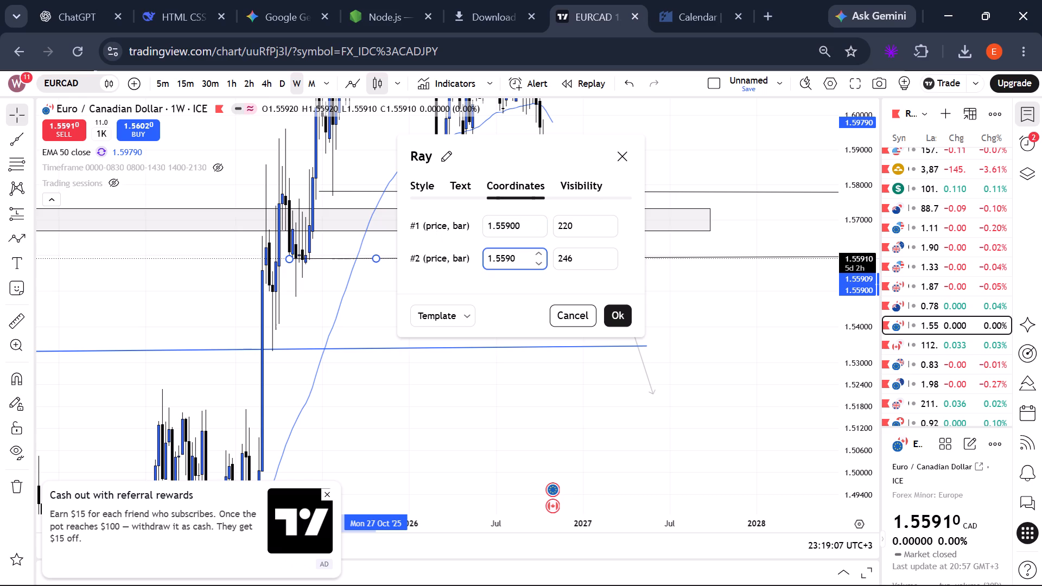
pyautogui.press('0')
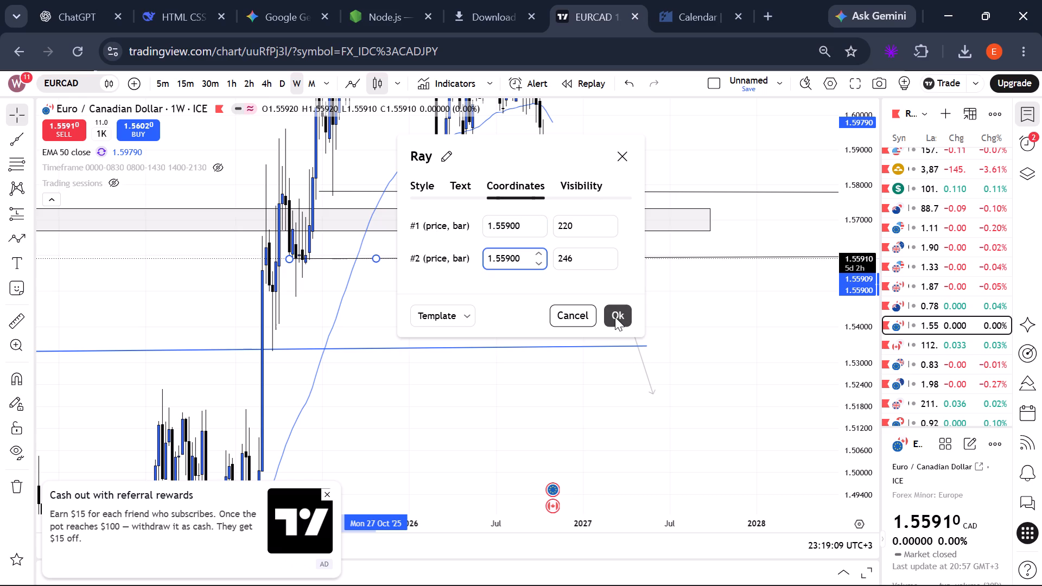
pyautogui.click(615, 317)
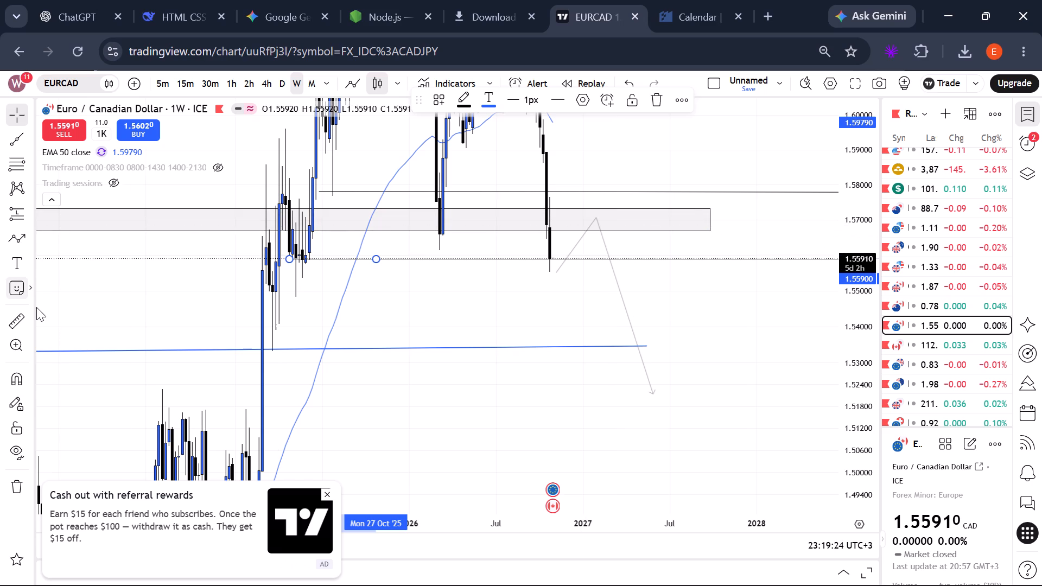
# Measure the price distance from the 1.559 ray down to the blue trendline, then clear the measurement.
pyautogui.click(24, 325)
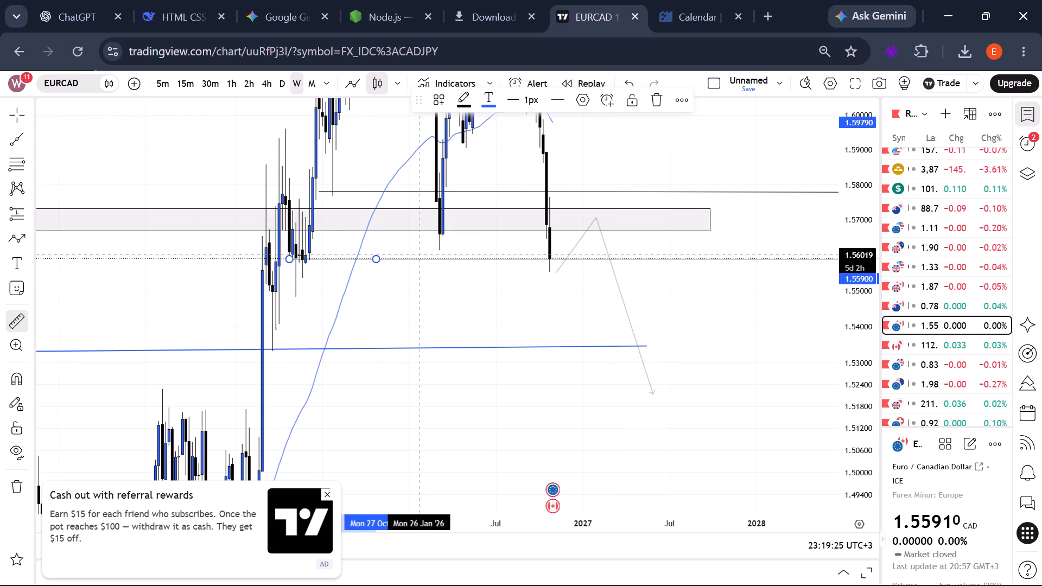
pyautogui.moveTo(425, 257); pyautogui.dragTo(445, 319)
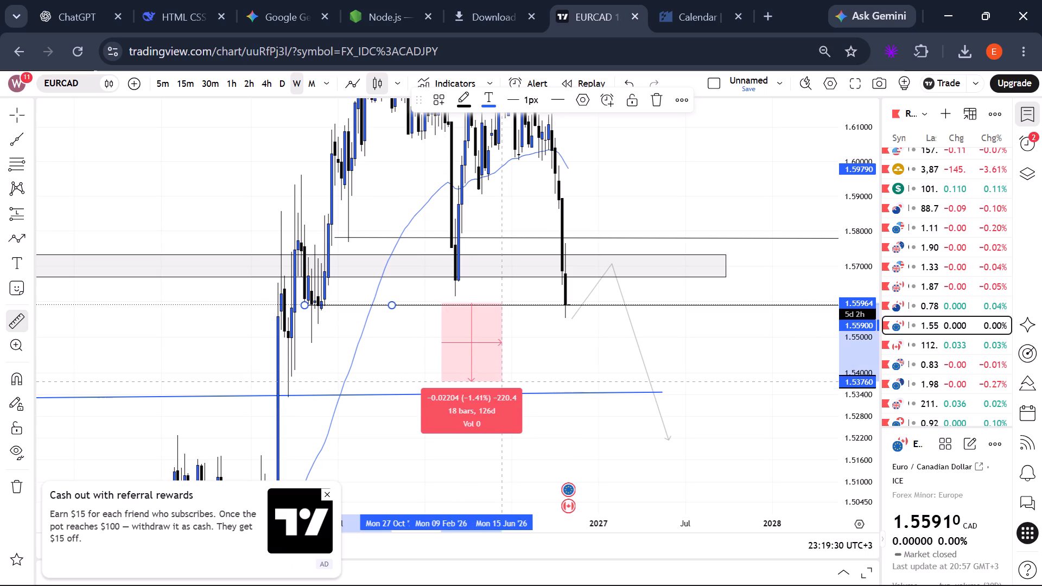
pyautogui.click(512, 391)
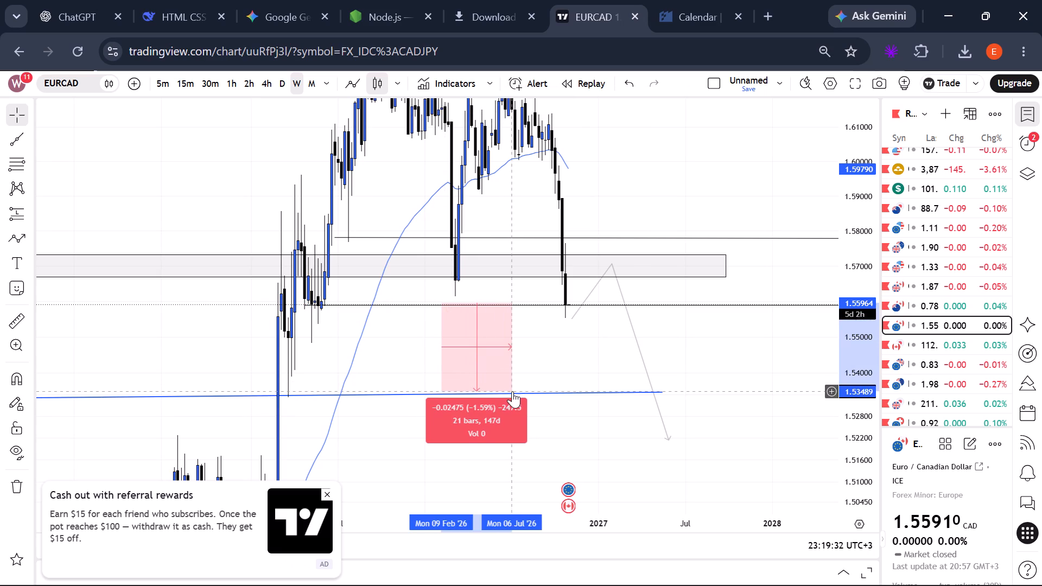
pyautogui.click(495, 378)
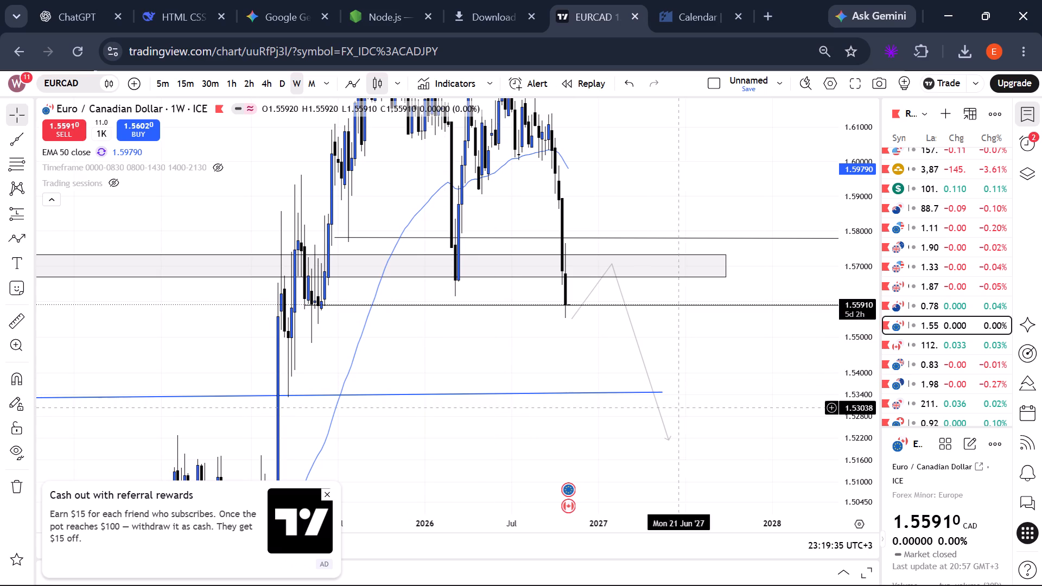
# Move EURCAD in the watchlist to the top of the THIS WEEK INTREST section.
pyautogui.moveTo(960, 331); pyautogui.dragTo(954, 469)
pyautogui.scroll(1, 960, 331)
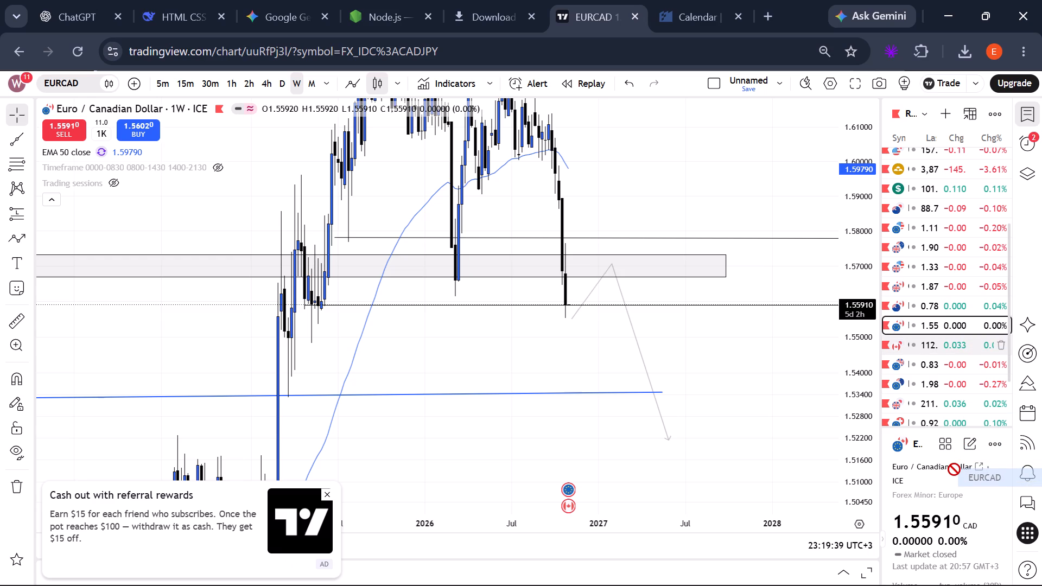
pyautogui.scroll(1, 954, 469)
pyautogui.moveTo(954, 469); pyautogui.dragTo(925, 392)
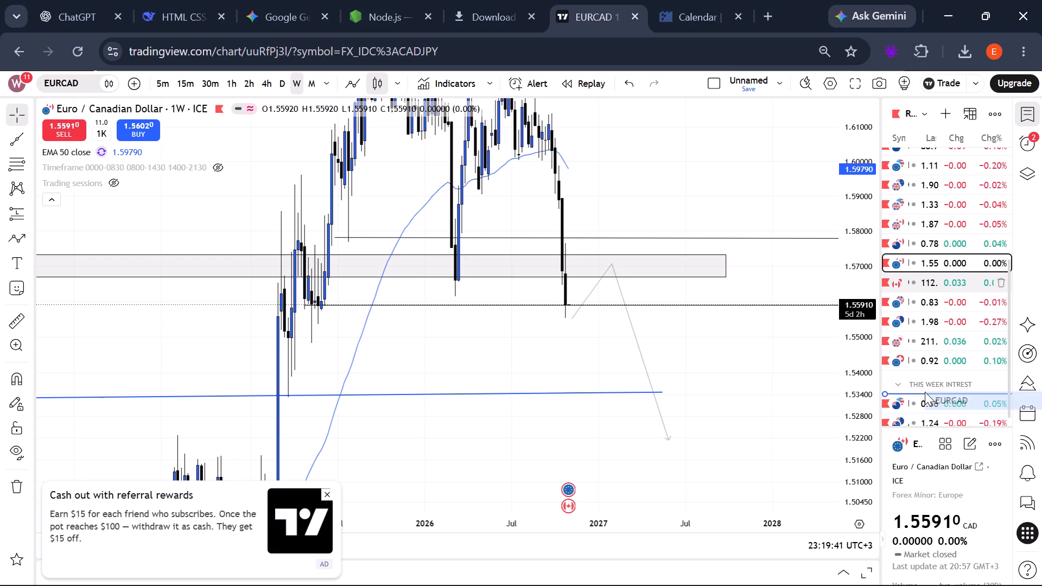
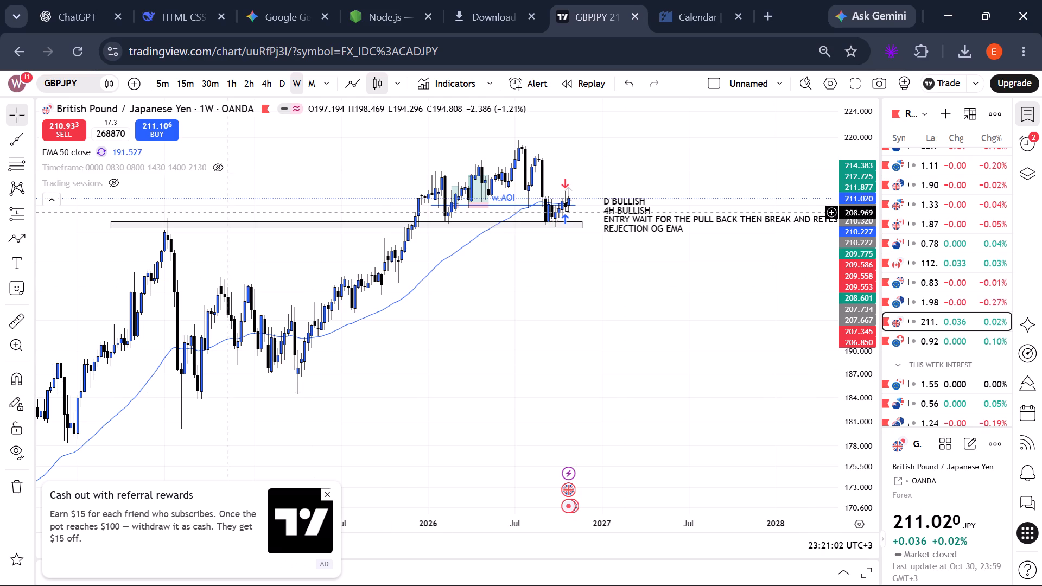
# Switch the chart symbol from GBPJPY to GBPCHF.
pyautogui.click(76, 83)
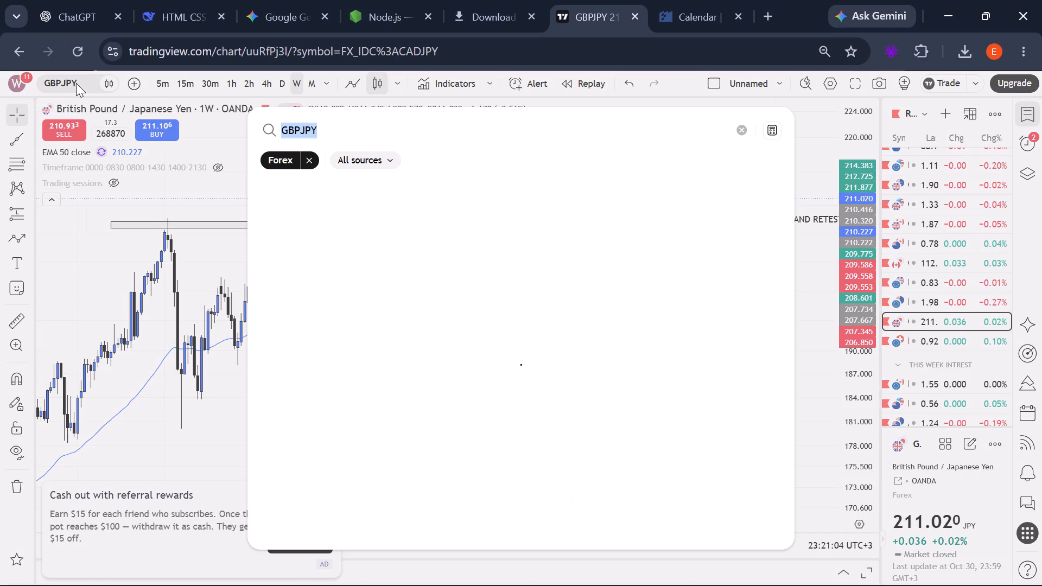
pyautogui.write('GBP')
pyautogui.write('CHF')
pyautogui.press('Return')
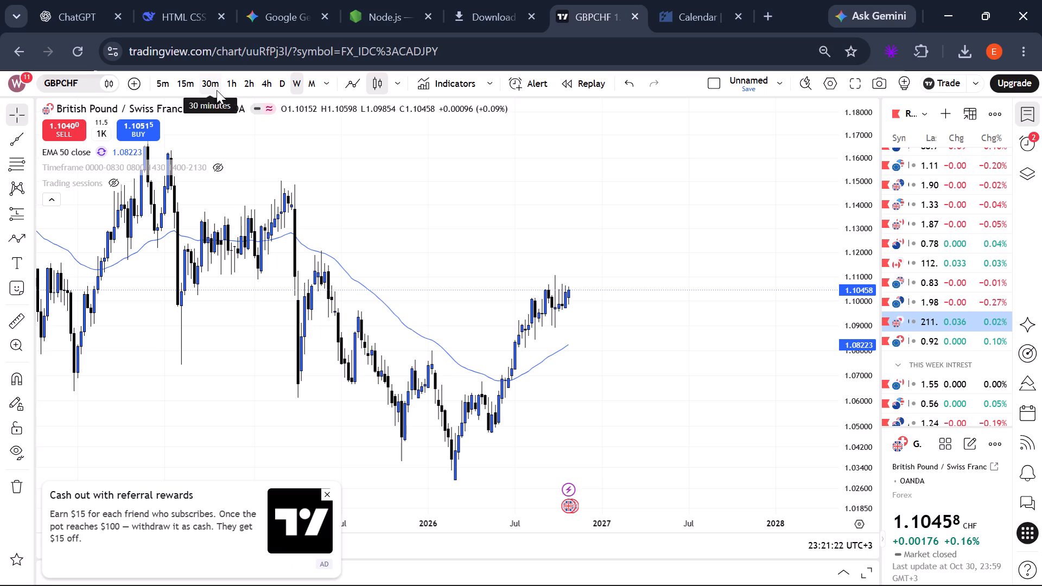
# Examine GBPCHF price action against the 50 EMA on the monthly timeframe, then on the weekly timeframe.
pyautogui.click(304, 75)
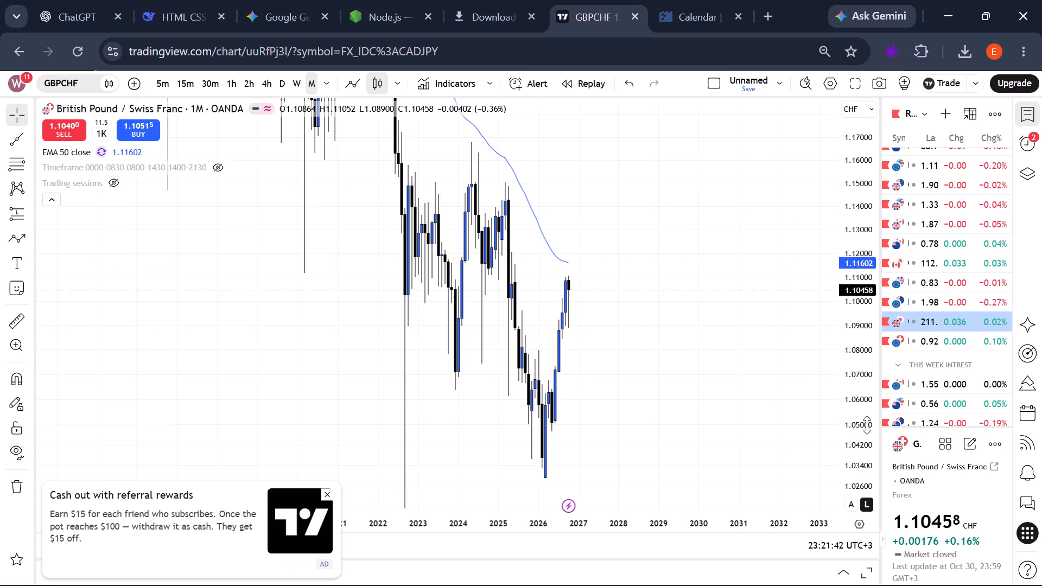
pyautogui.scroll(-8, 845, 404)
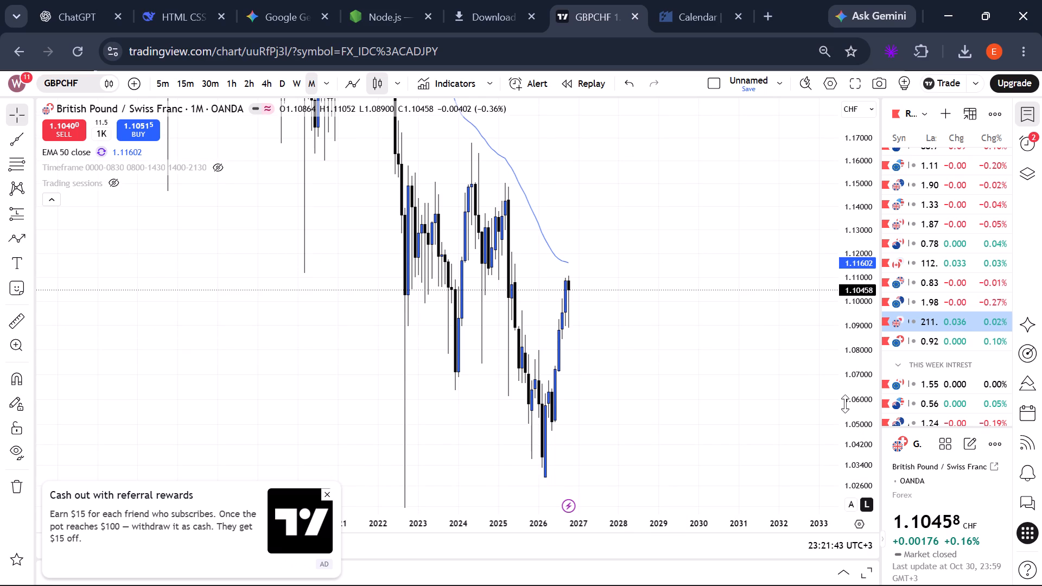
pyautogui.scroll(-2, 845, 404)
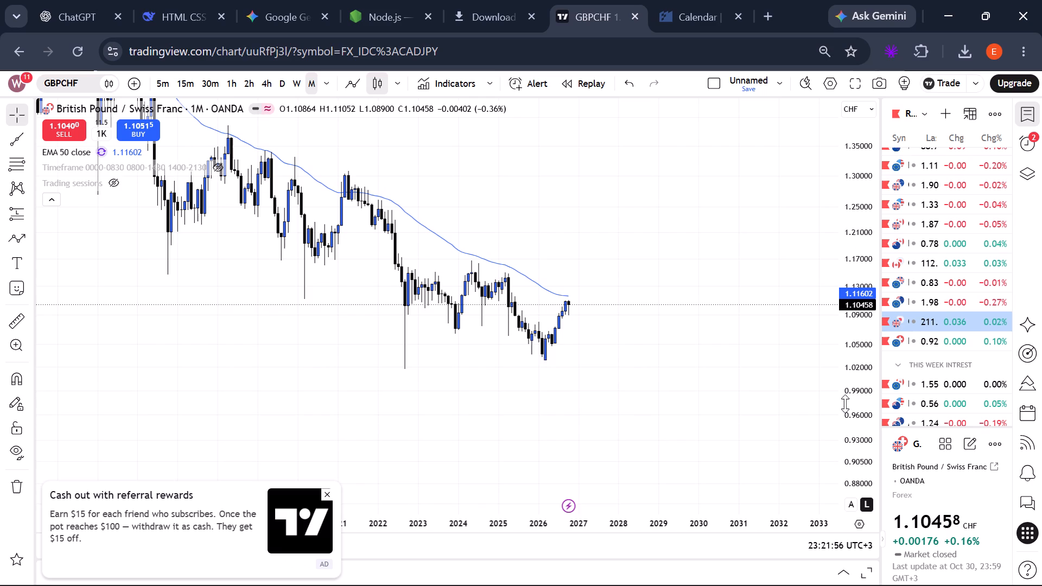
pyautogui.click(289, 82)
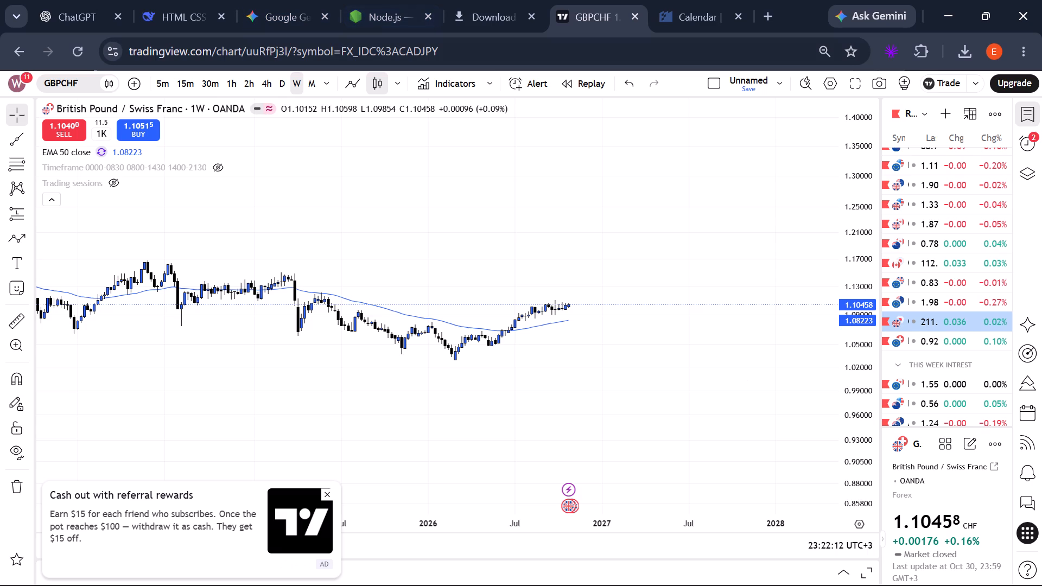
pyautogui.scroll(9, 843, 351)
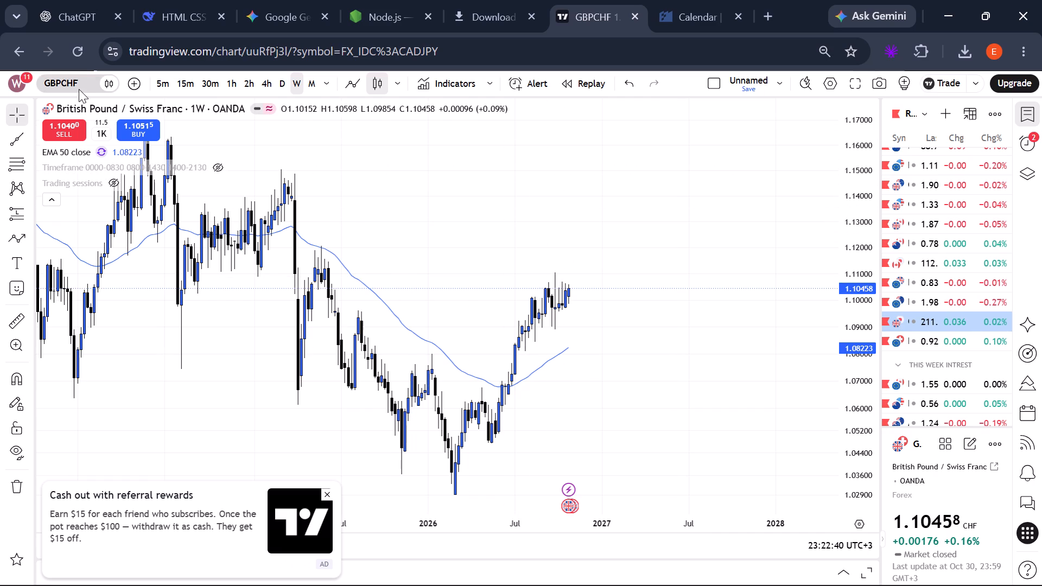
# Open the GBPUSD chart from the watchlist.
pyautogui.click(79, 73)
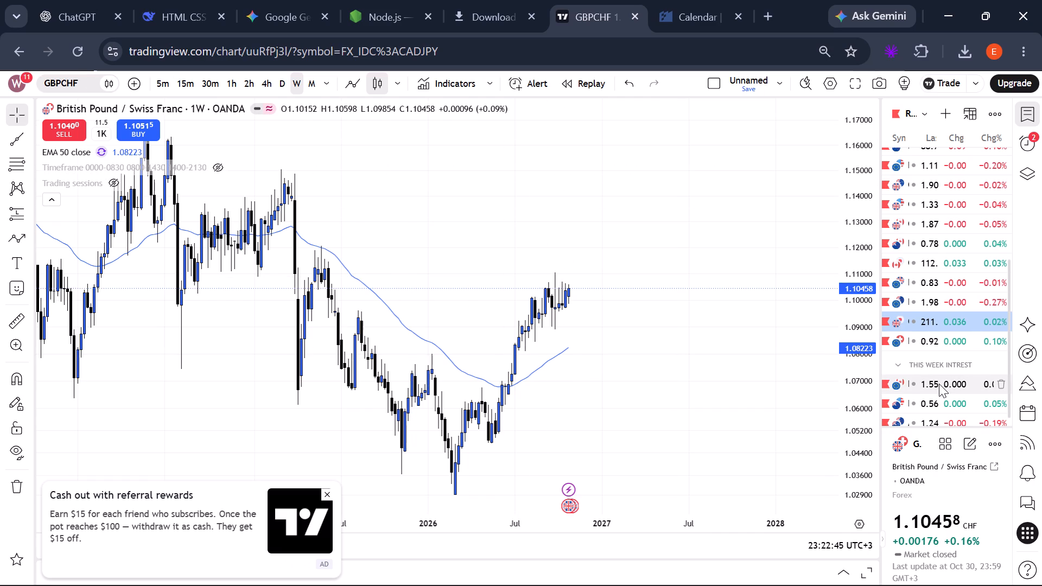
pyautogui.scroll(-1, 939, 384)
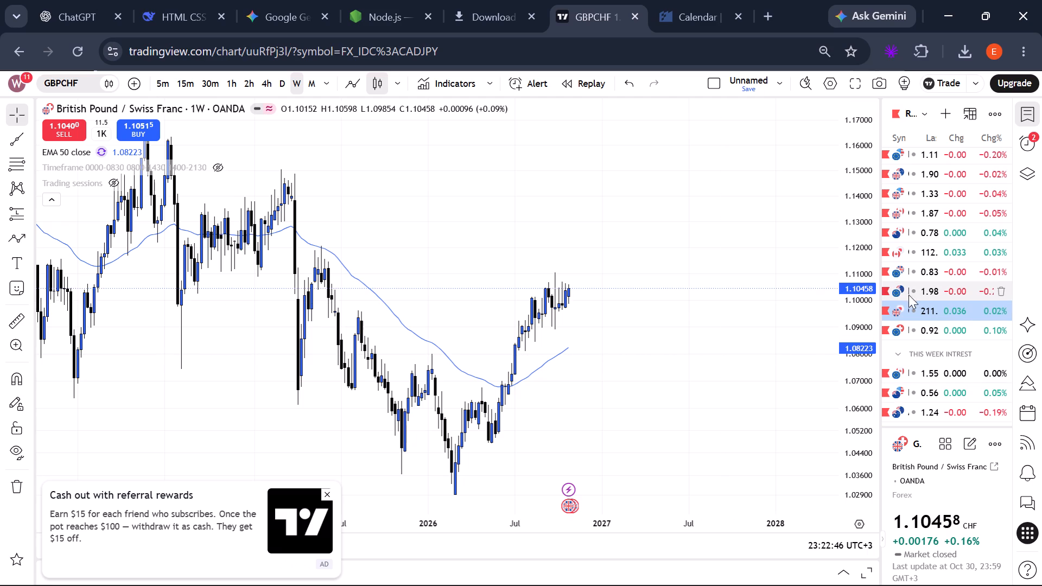
pyautogui.click(925, 195)
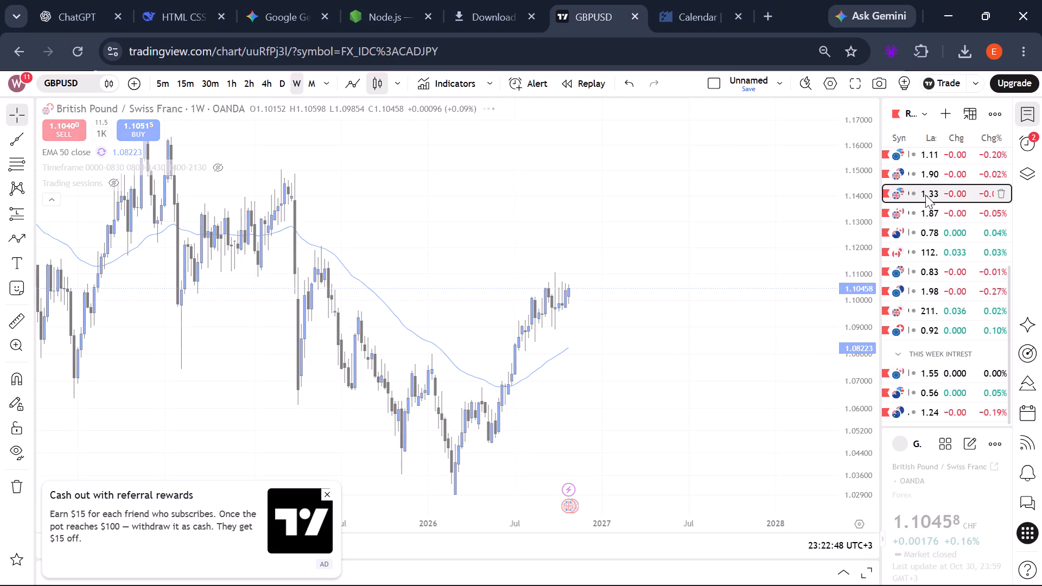
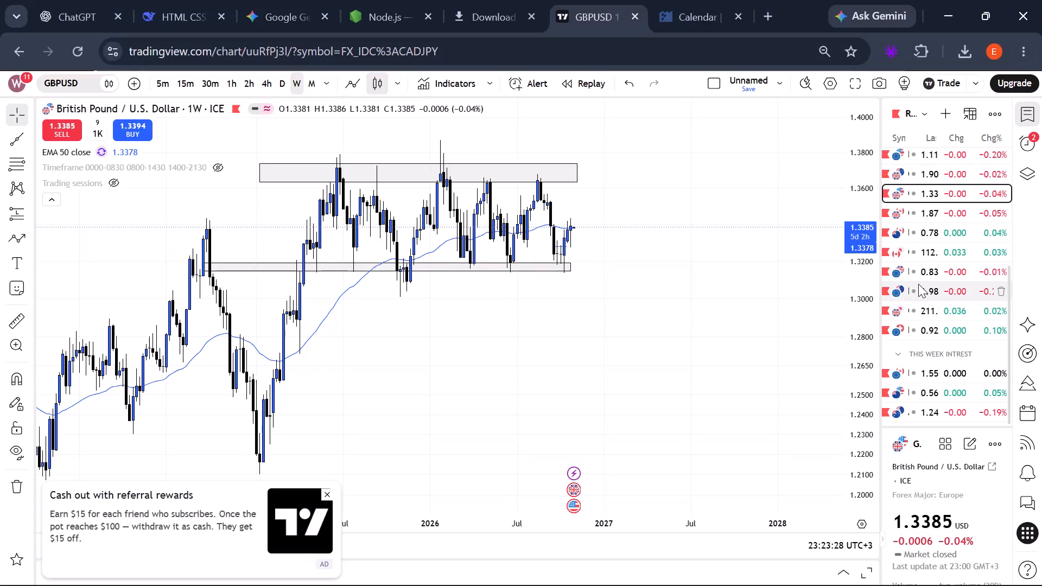
# Open the EURGBP chart and move EURGBP into the THIS WEEK INTREST section of the watchlist.
pyautogui.click(937, 273)
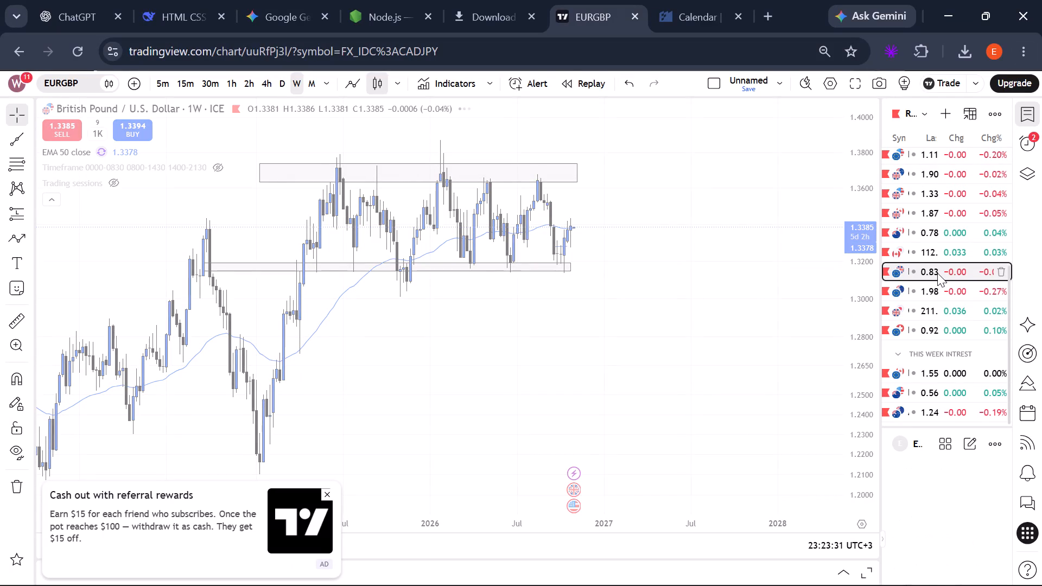
pyautogui.moveTo(937, 273); pyautogui.dragTo(943, 355)
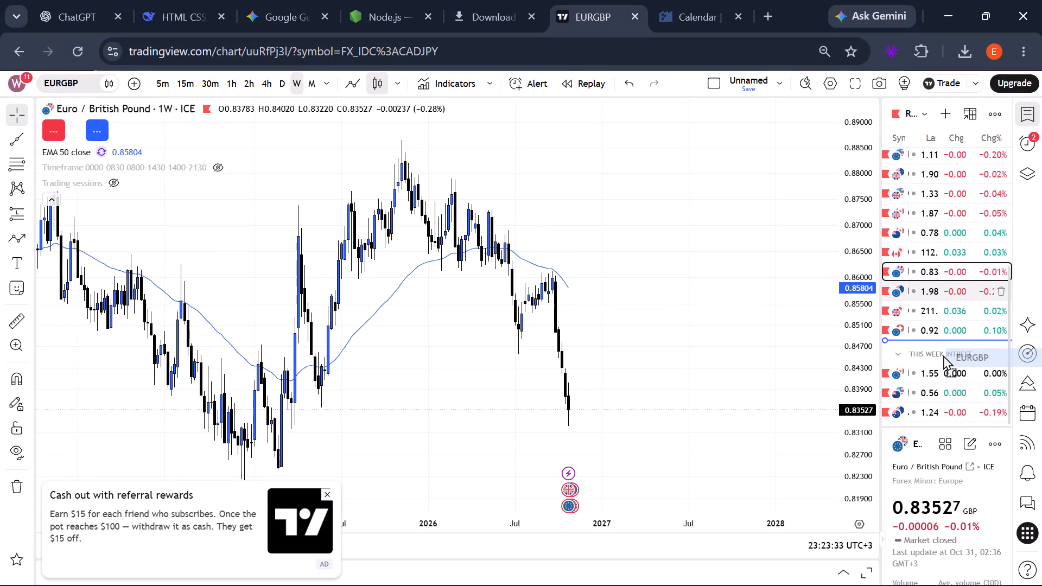
pyautogui.moveTo(943, 355); pyautogui.dragTo(942, 365)
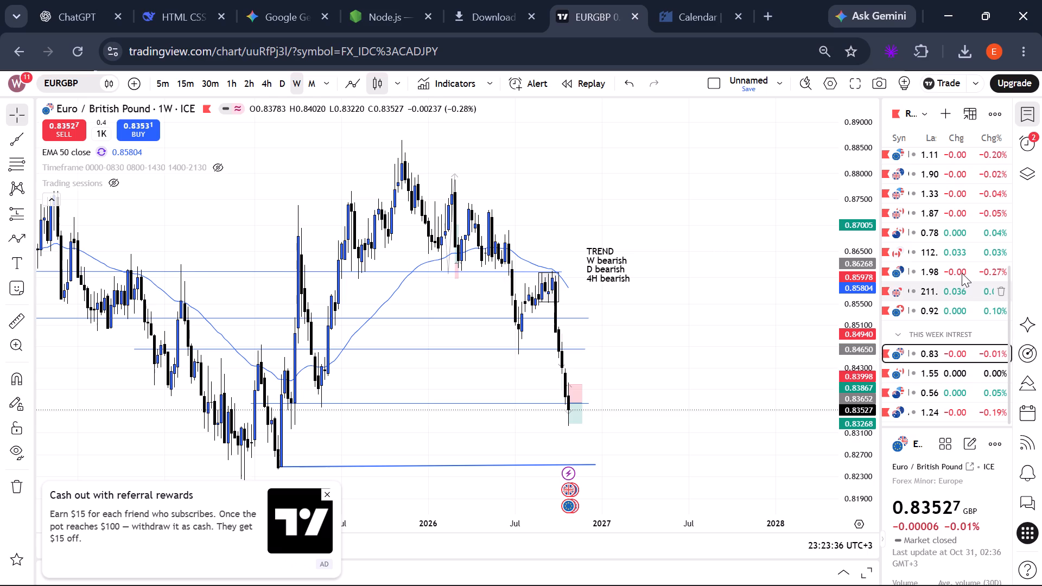
# Review the annotated weekly charts of CADJPY and EURNZD from the watchlist.
pyautogui.click(951, 249)
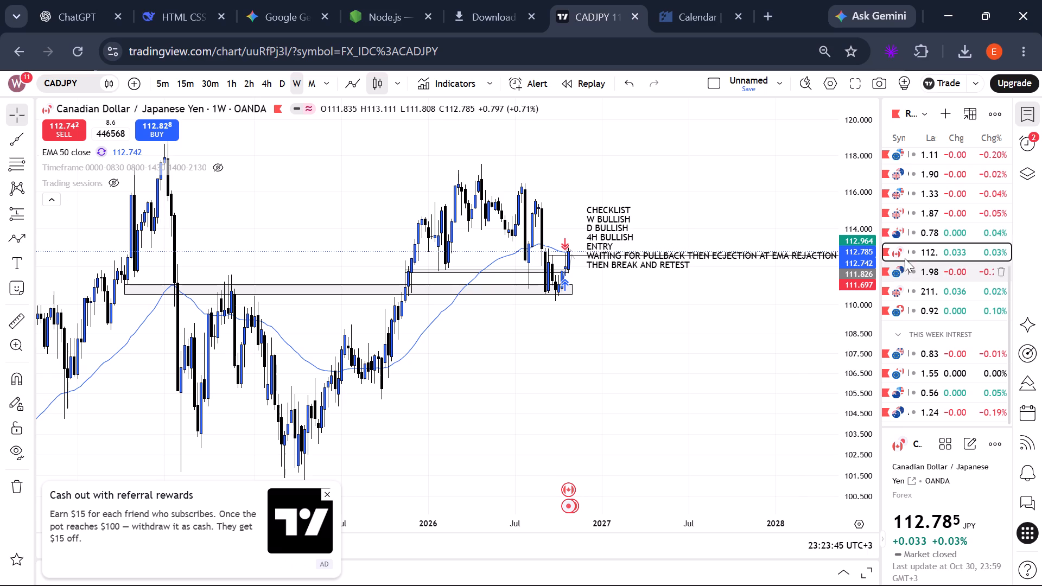
pyautogui.click(940, 273)
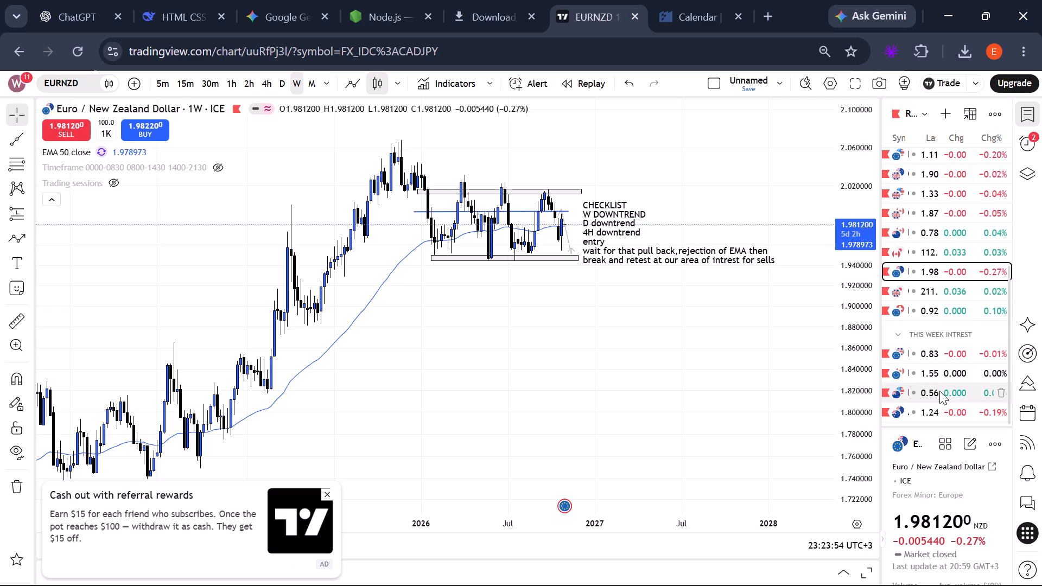
# Open the NZDJPY chart from the watchlist and examine its weekly price action around the marked areas of interest.
pyautogui.scroll(2, 939, 391)
pyautogui.scroll(-1, 940, 356)
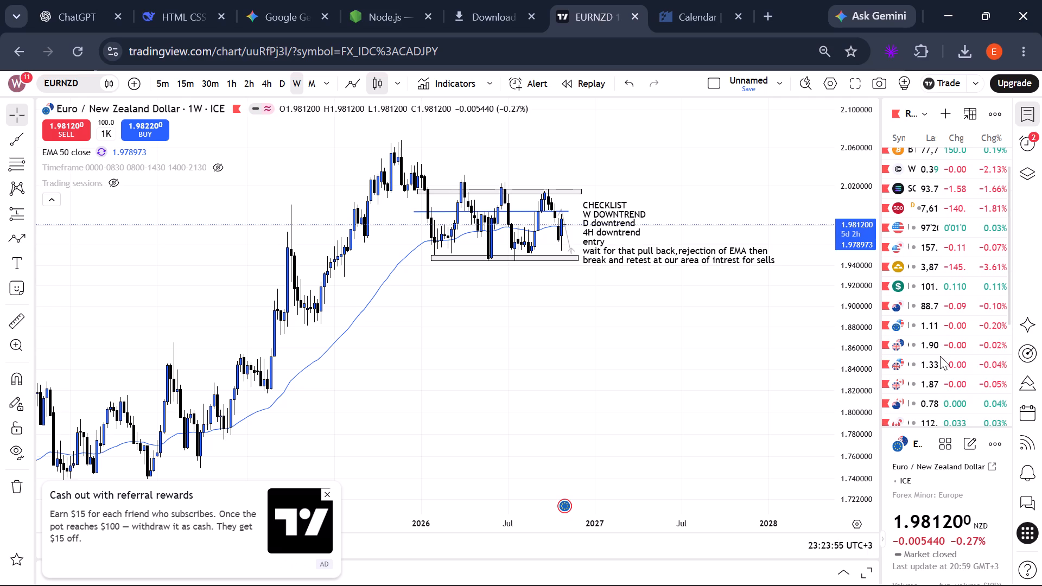
pyautogui.click(956, 299)
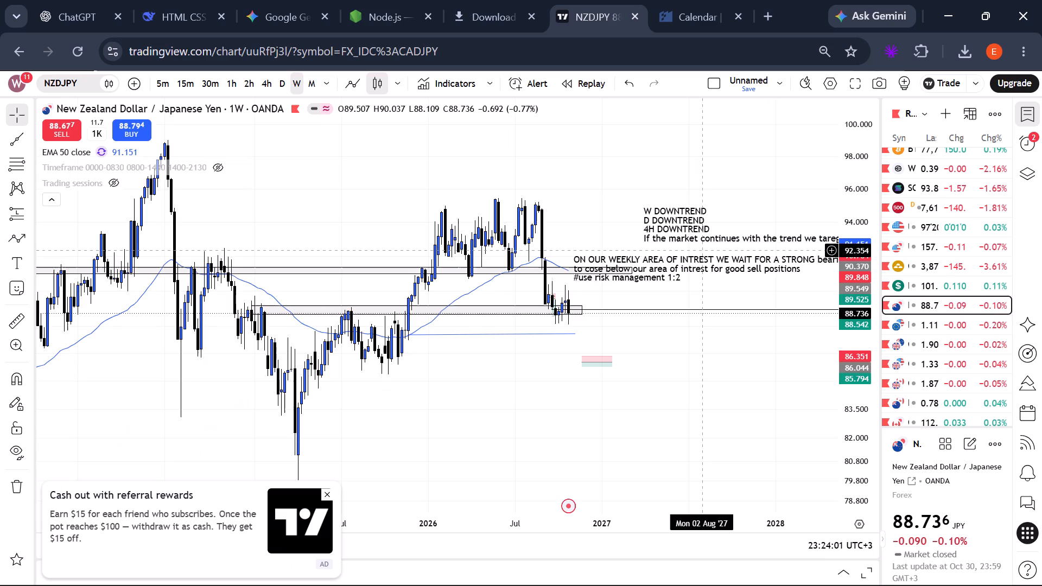
pyautogui.scroll(2, 703, 250)
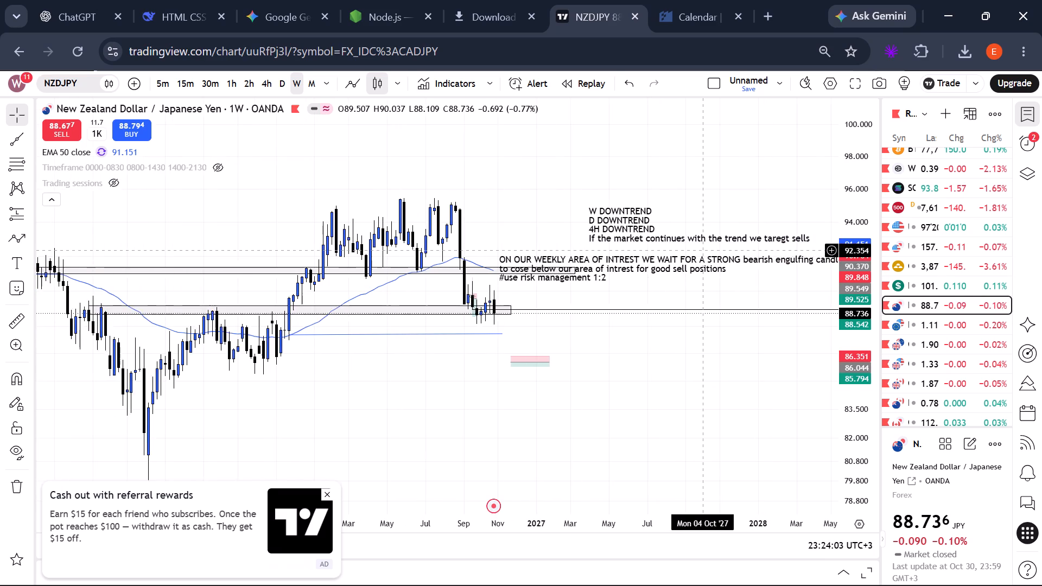
pyautogui.scroll(2, 703, 250)
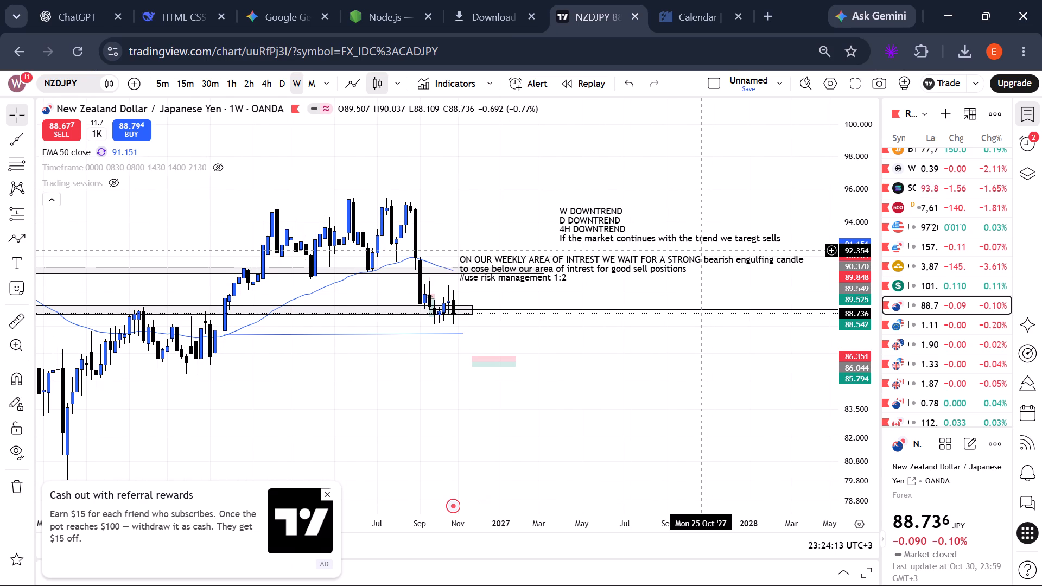
# Examine NZDJPY on the monthly timeframe, checking price against the 50 EMA and the marked zones.
pyautogui.click(313, 83)
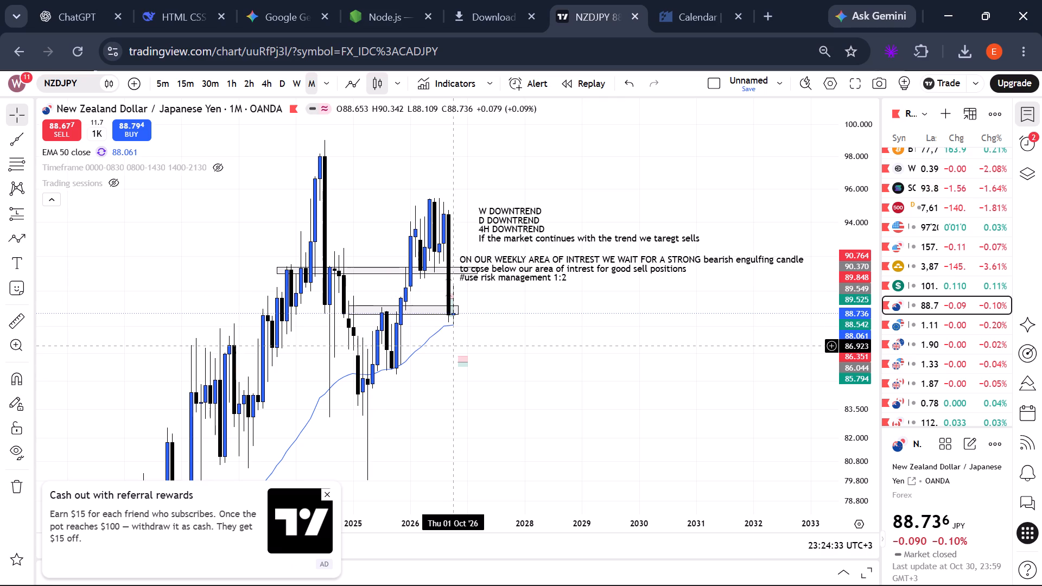
pyautogui.click(537, 397)
pyautogui.scroll(1, 537, 397)
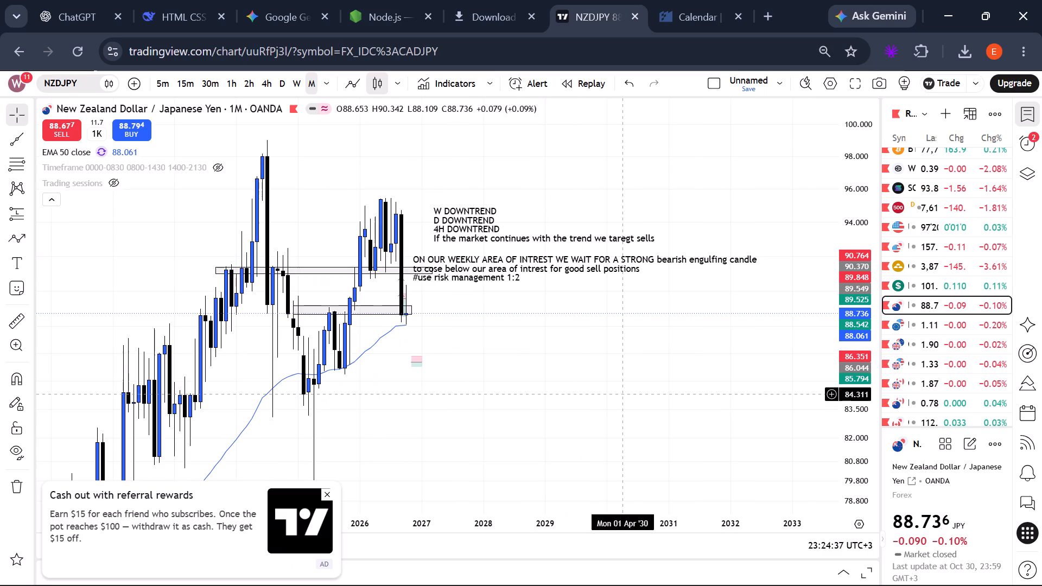
pyautogui.scroll(-4, 852, 417)
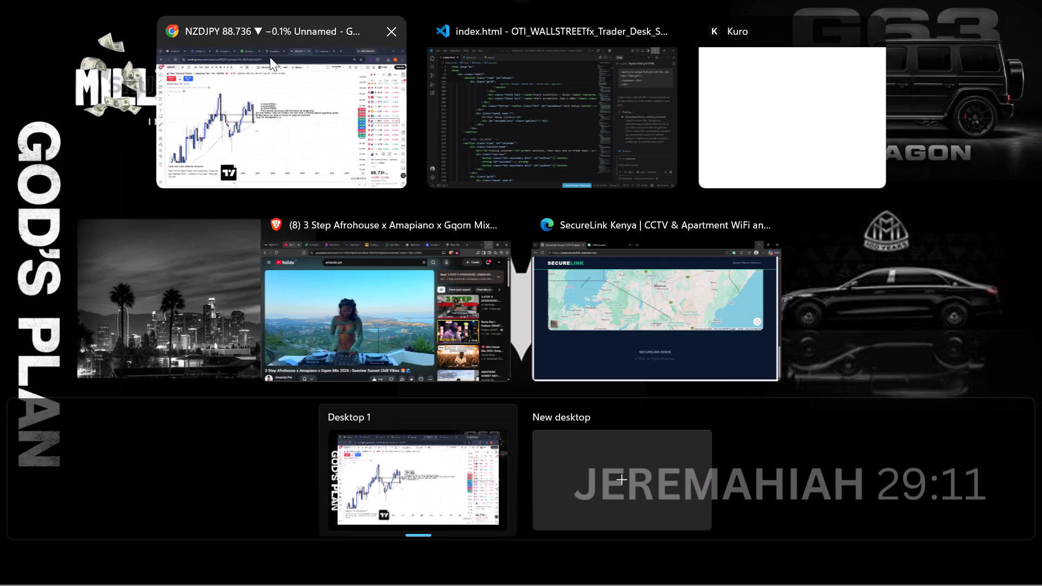
pyautogui.click(270, 57)
pyautogui.scroll(-2, 447, 339)
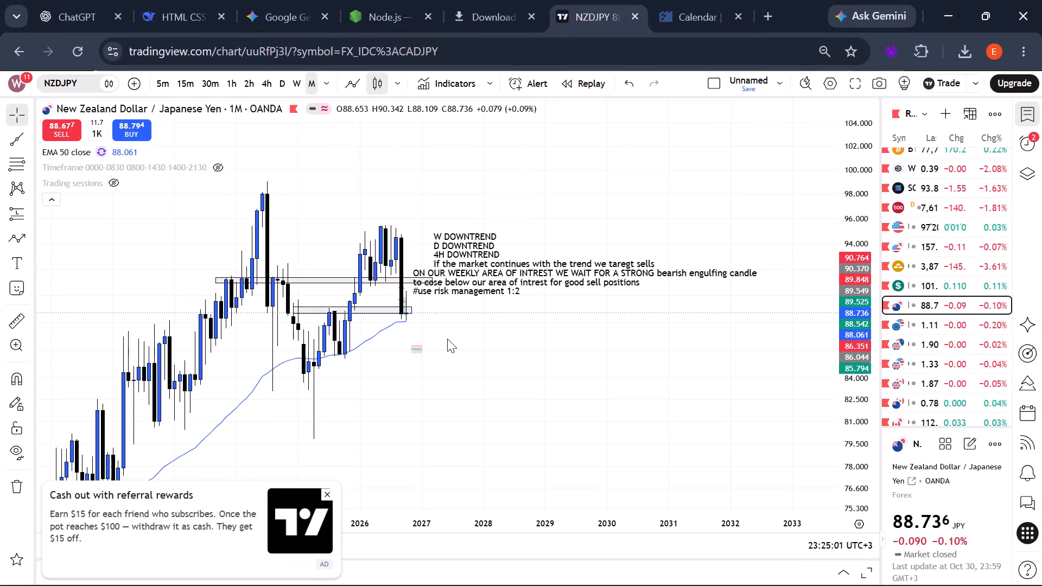
pyautogui.scroll(-8, 447, 339)
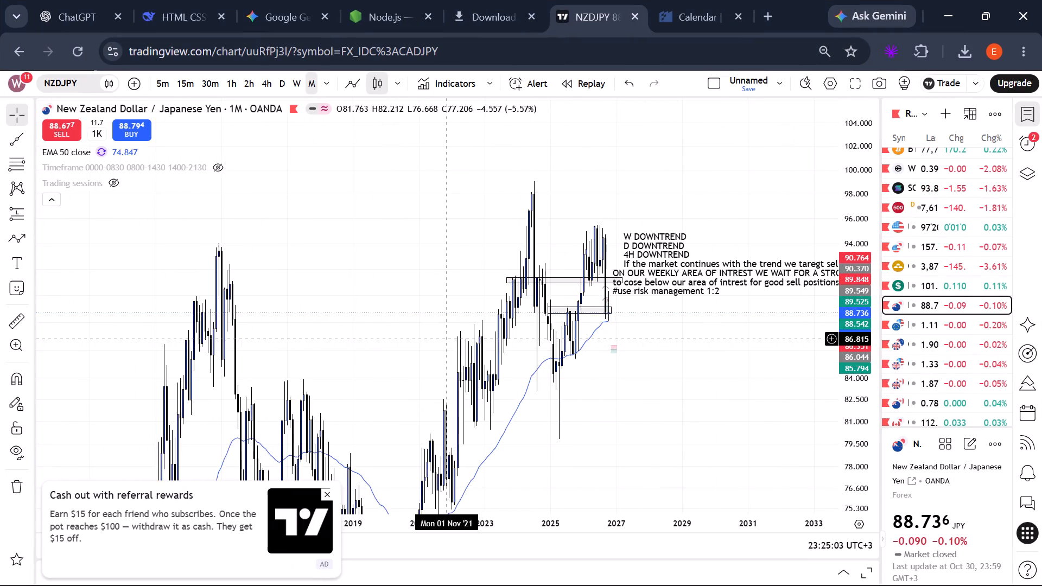
pyautogui.scroll(1, 447, 339)
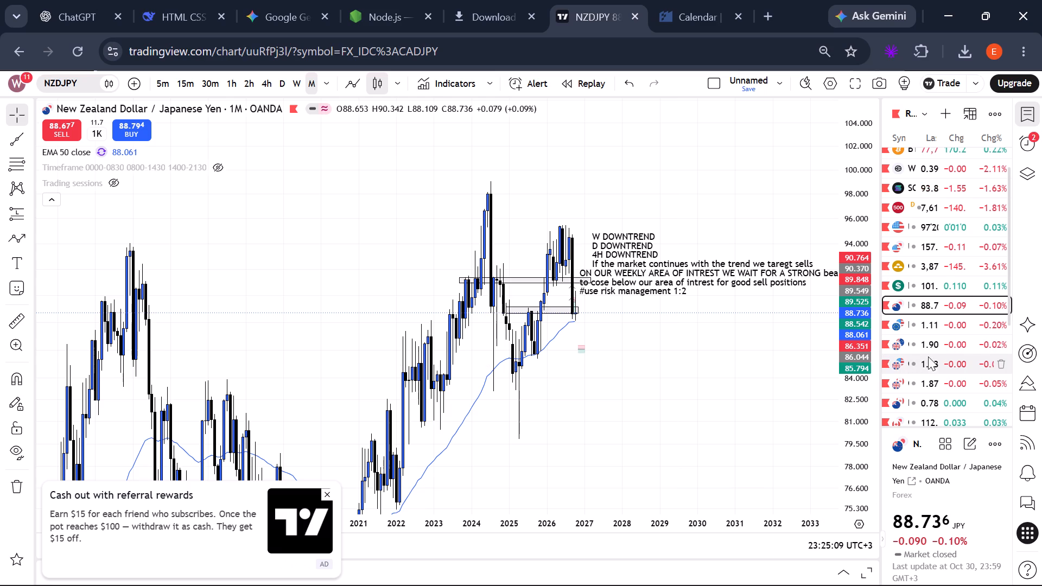
# Review the EURUSD chart on the monthly timeframe.
pyautogui.click(933, 323)
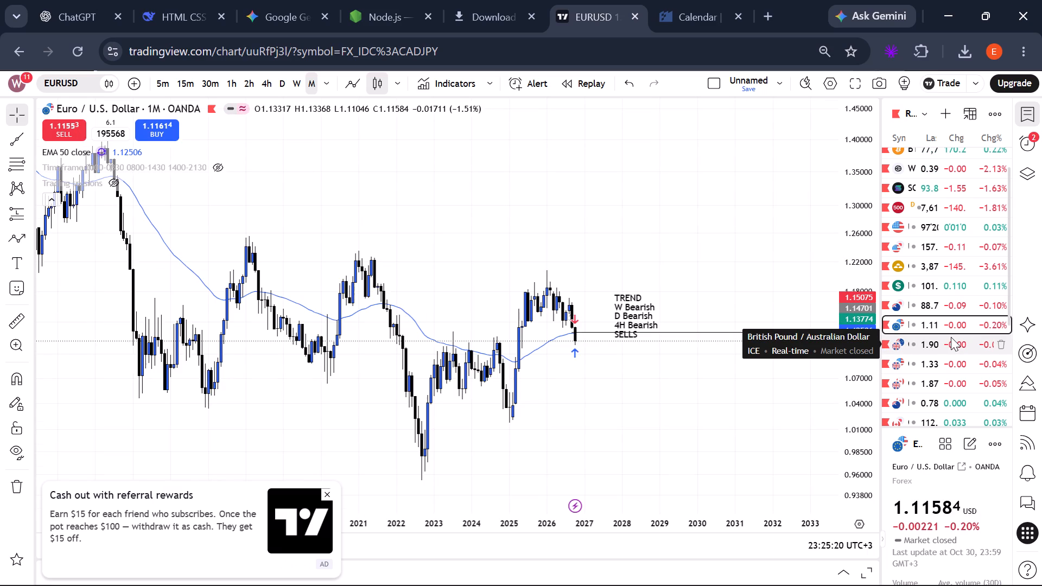
# Open the GBPAUD chart and examine its monthly price action against the 50 EMA and the marked levels.
pyautogui.click(951, 337)
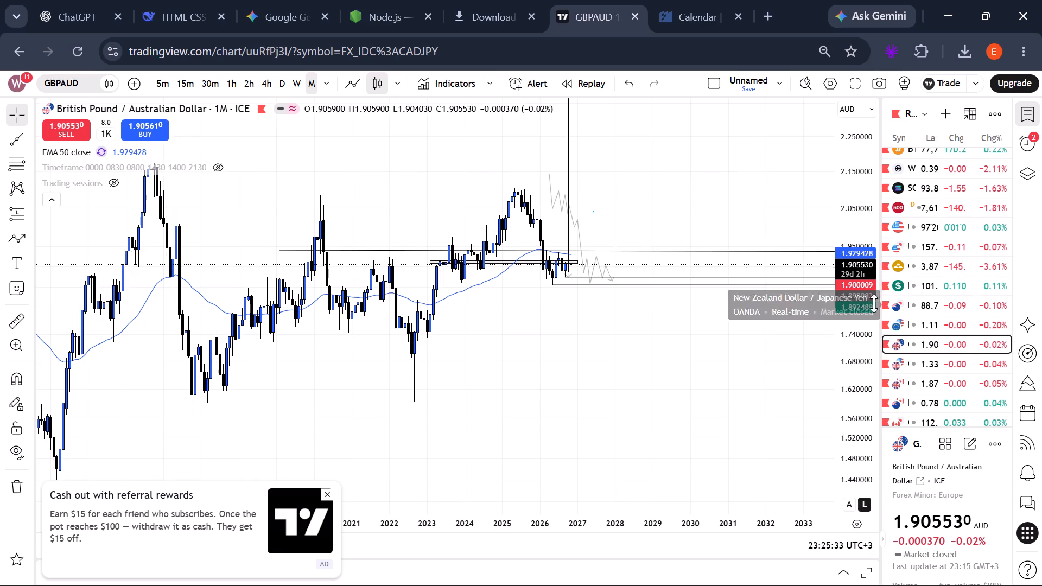
pyautogui.scroll(9, 871, 305)
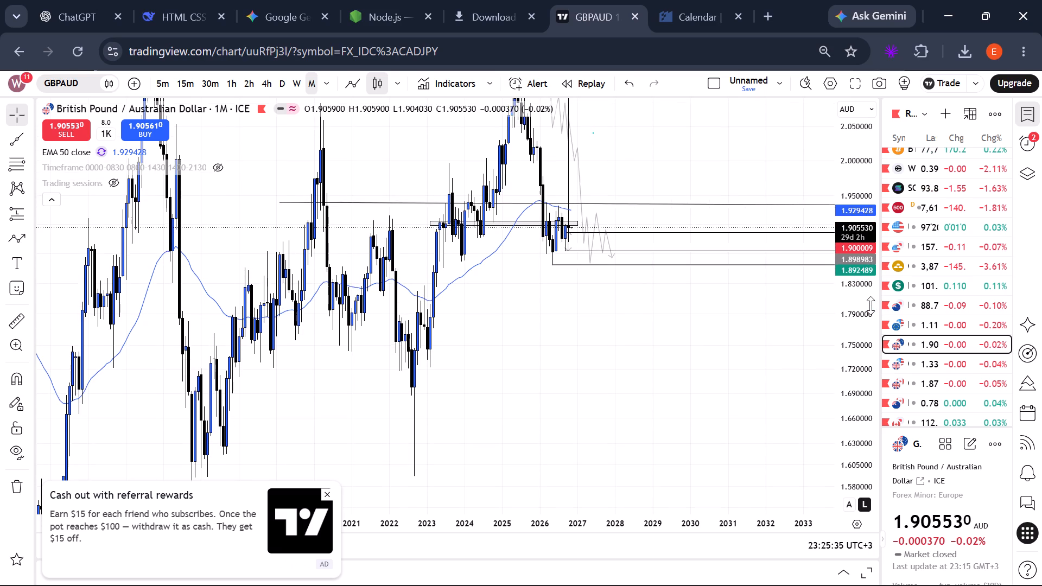
pyautogui.scroll(4, 696, 304)
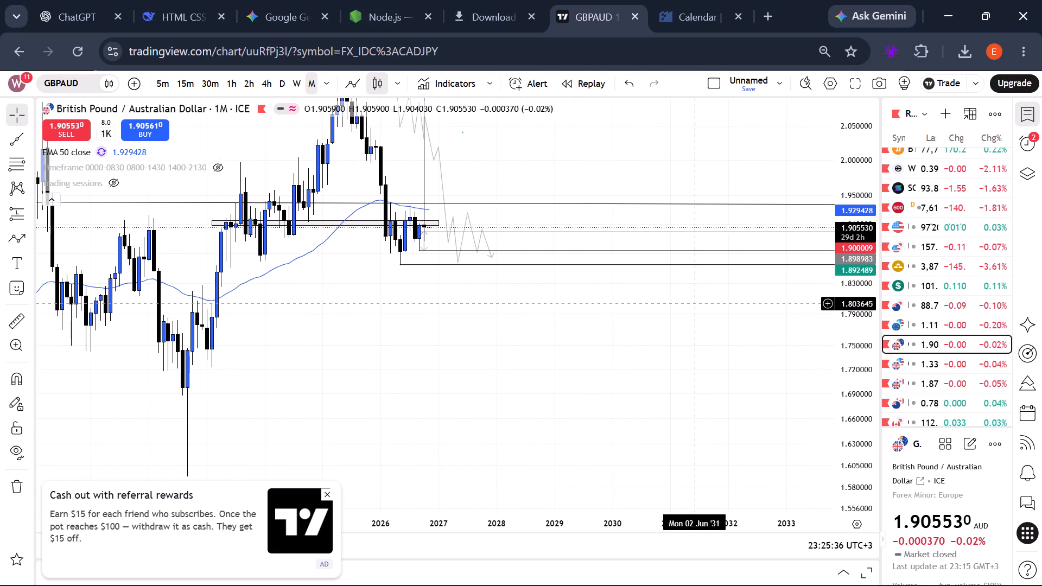
pyautogui.scroll(-3, 850, 298)
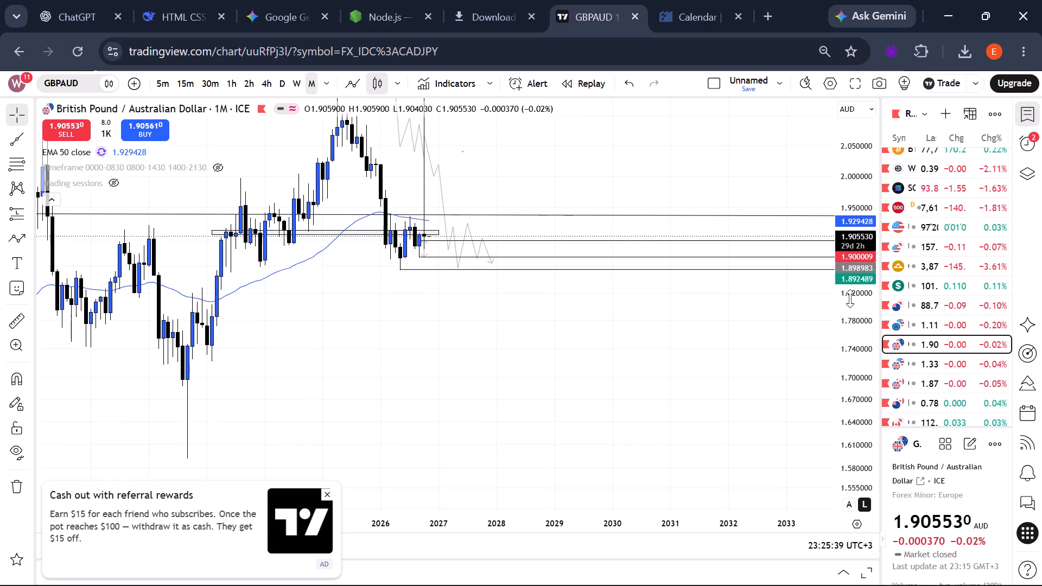
pyautogui.scroll(-15, 850, 298)
pyautogui.scroll(2, 850, 298)
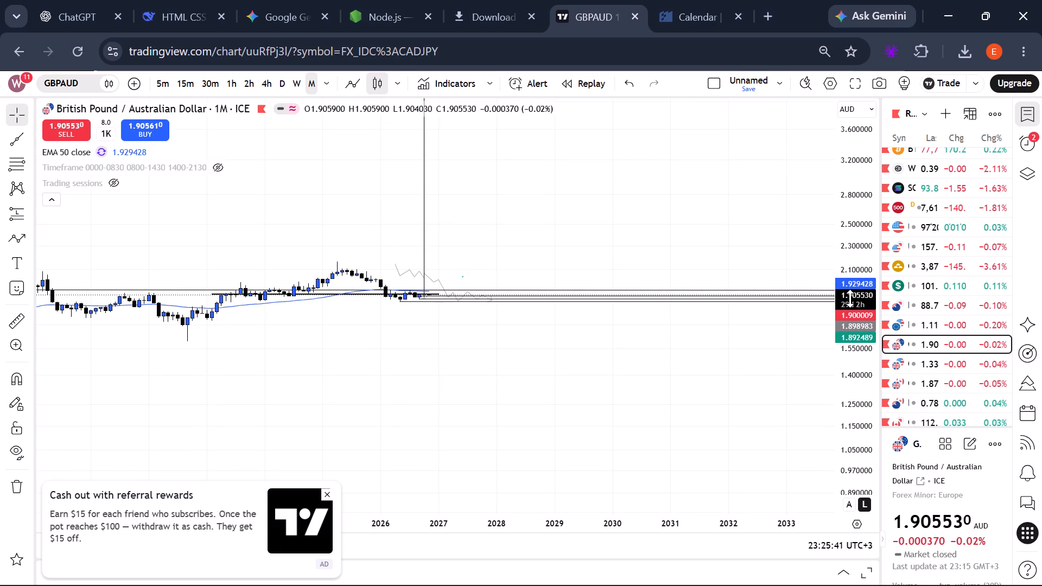
pyautogui.scroll(3, 850, 298)
pyautogui.scroll(-11, 850, 298)
pyautogui.scroll(1, 850, 298)
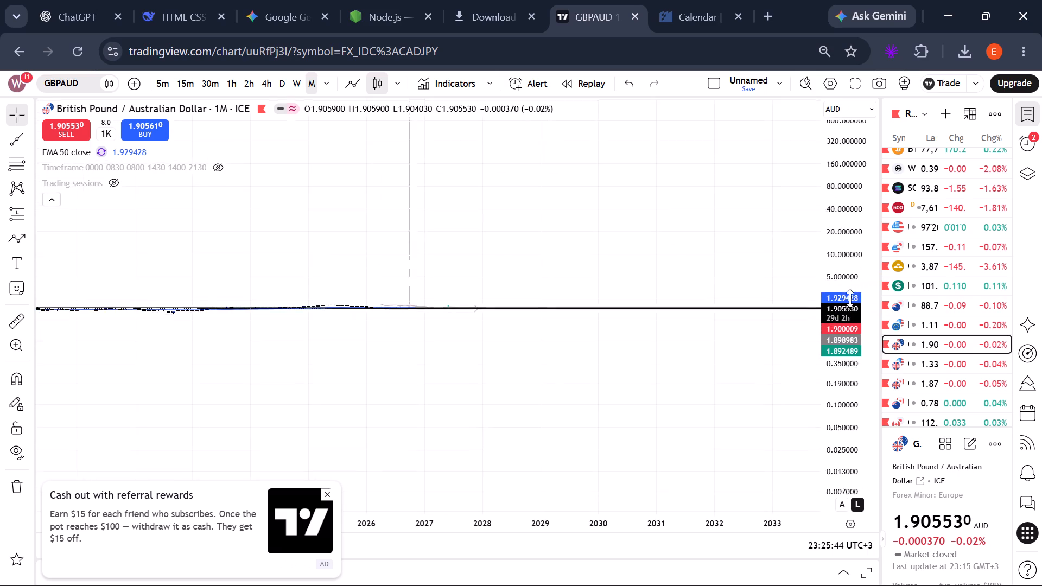
pyautogui.scroll(11, 850, 298)
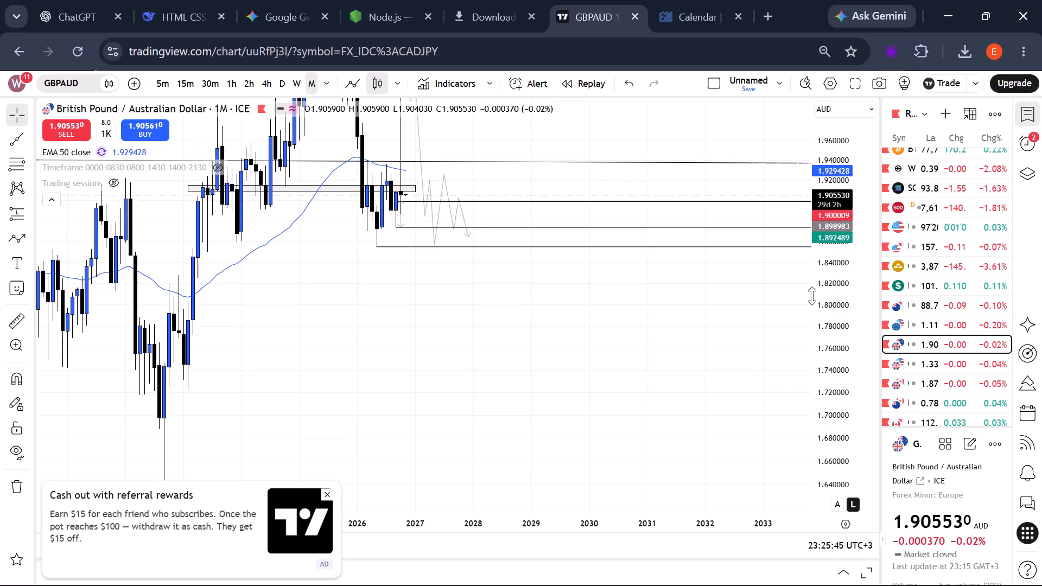
pyautogui.moveTo(655, 367); pyautogui.dragTo(808, 585)
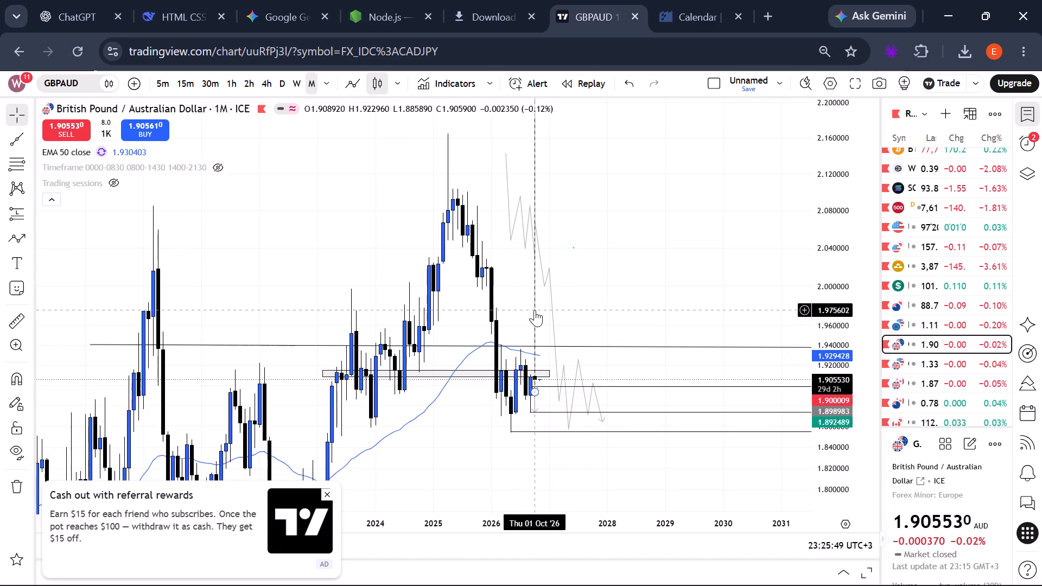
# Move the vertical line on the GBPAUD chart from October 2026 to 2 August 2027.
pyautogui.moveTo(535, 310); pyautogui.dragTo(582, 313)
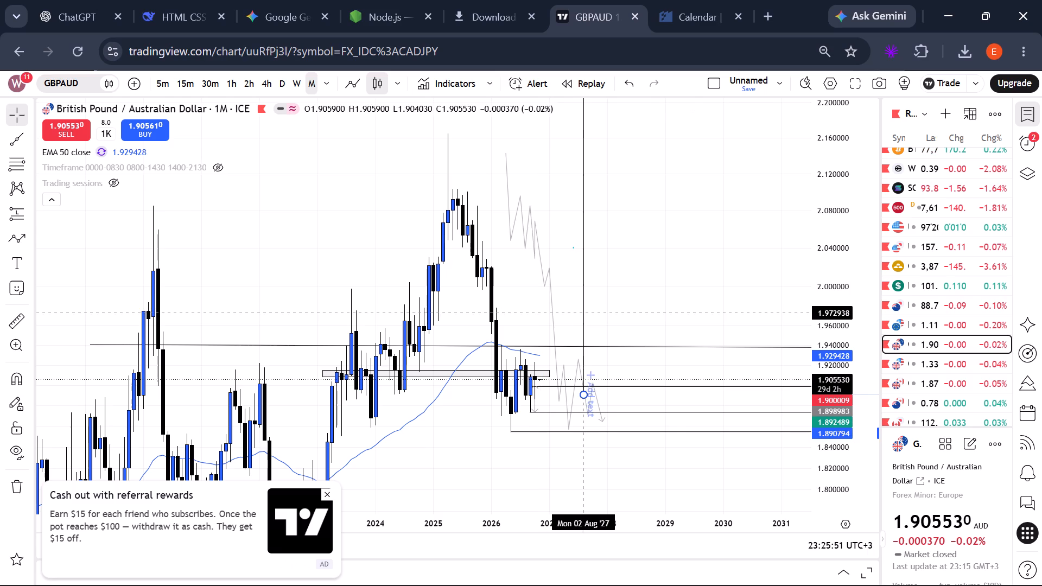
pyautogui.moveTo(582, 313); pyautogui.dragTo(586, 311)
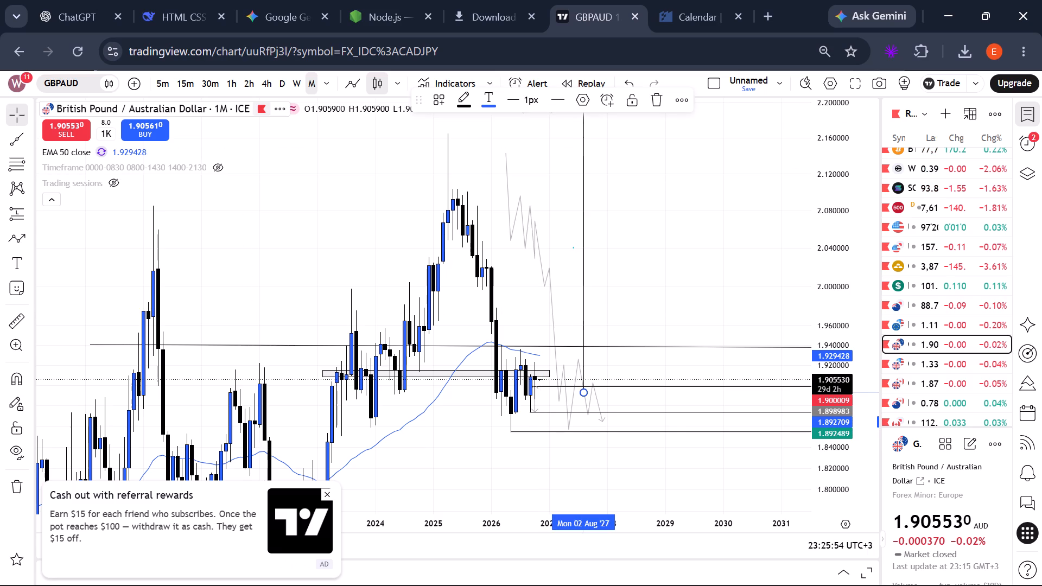
# Switch GBPAUD to the weekly timeframe and delete the vertical line from the chart.
pyautogui.click(295, 90)
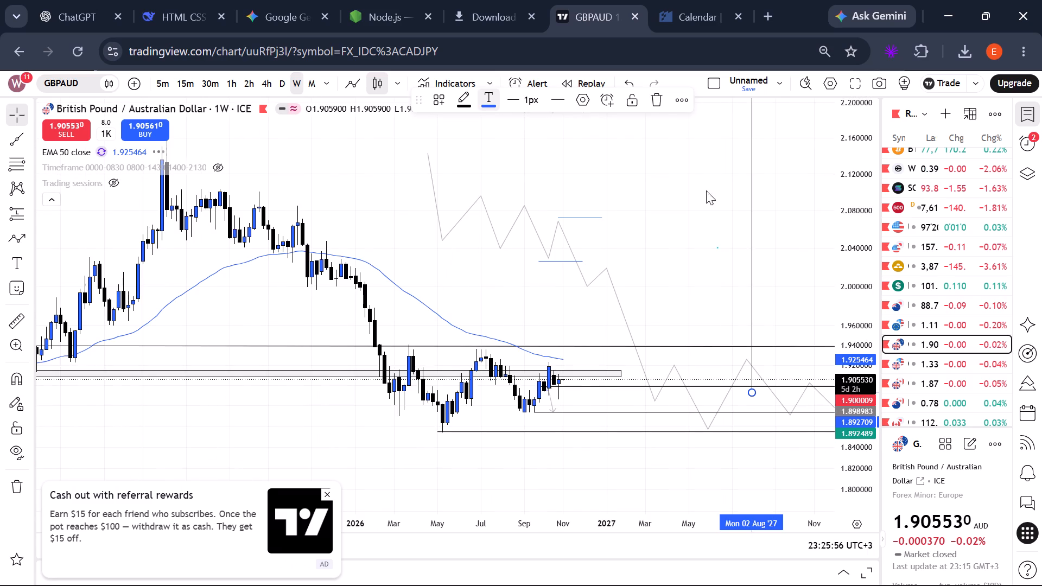
pyautogui.click(752, 259)
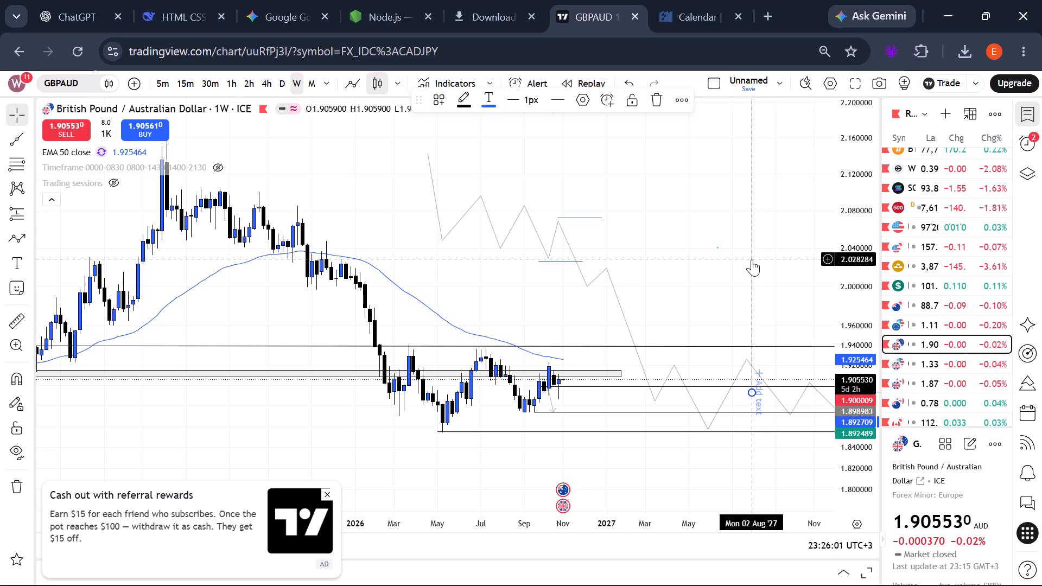
pyautogui.press('BackSpace')
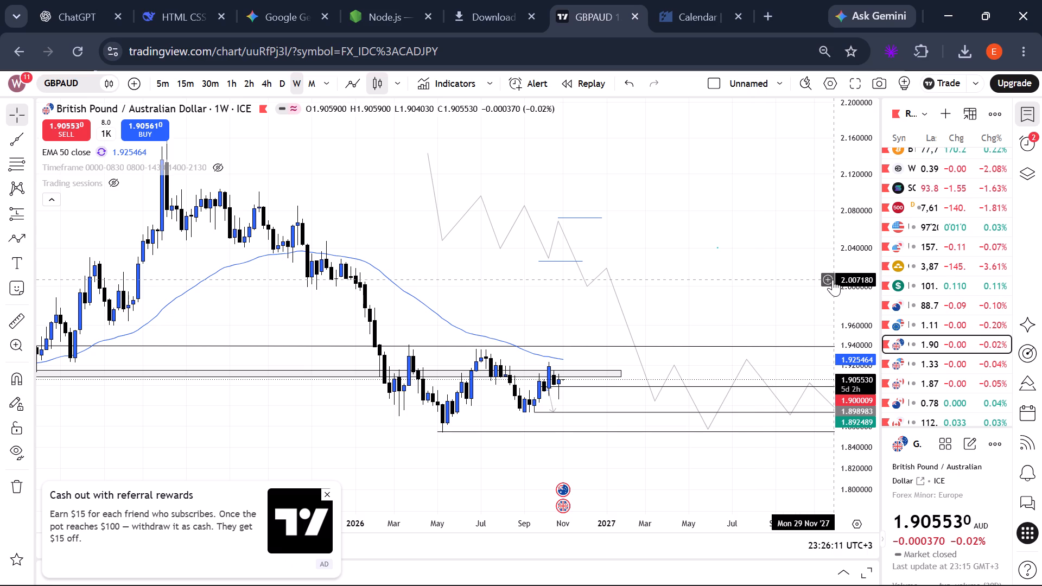
# Move GBPAUD down the watchlist into the THIS WEEK INTREST section.
pyautogui.moveTo(932, 341); pyautogui.dragTo(969, 391)
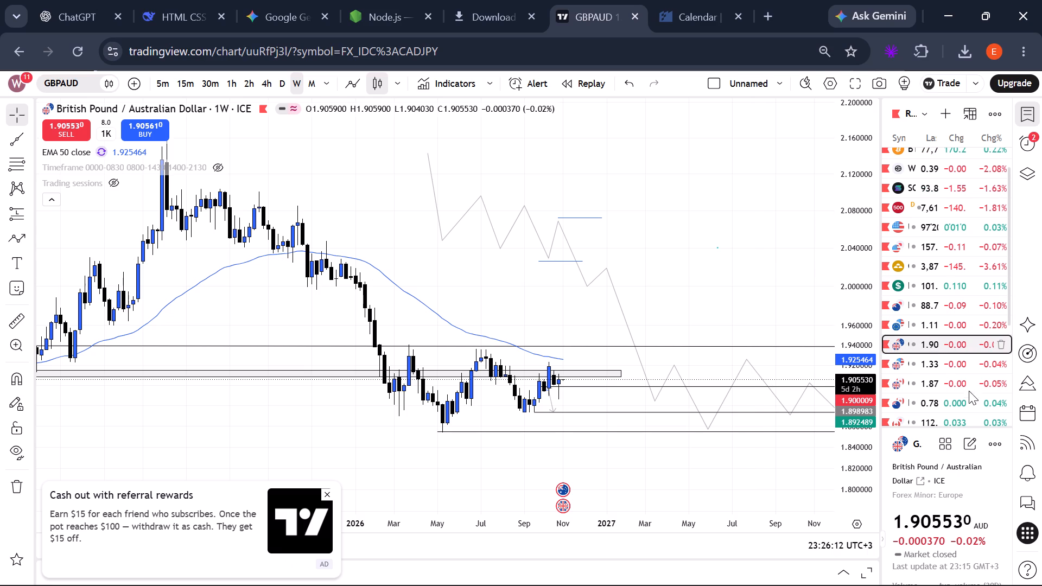
pyautogui.moveTo(969, 391); pyautogui.dragTo(917, 378)
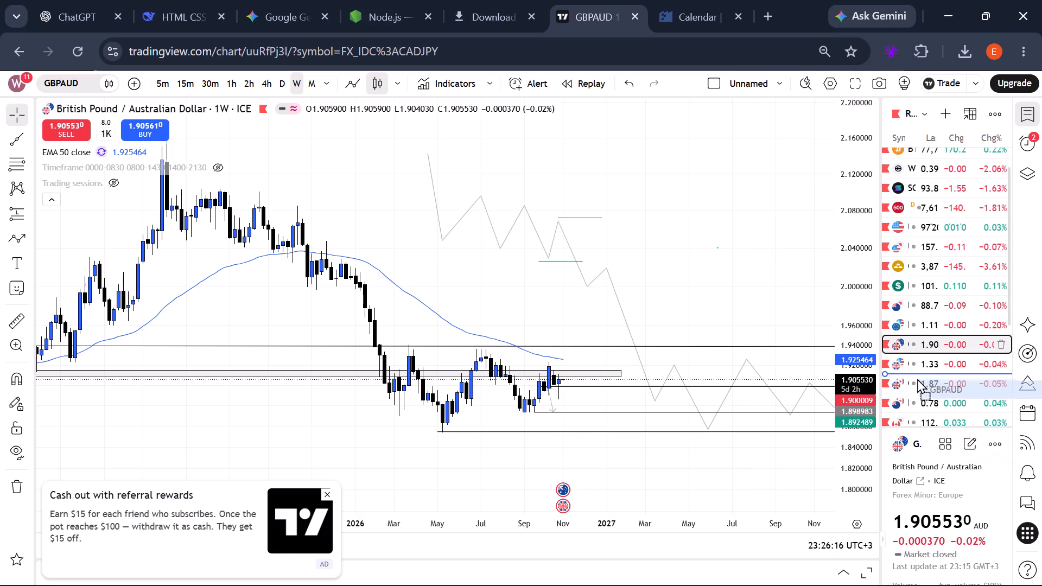
pyautogui.moveTo(917, 378); pyautogui.dragTo(907, 421)
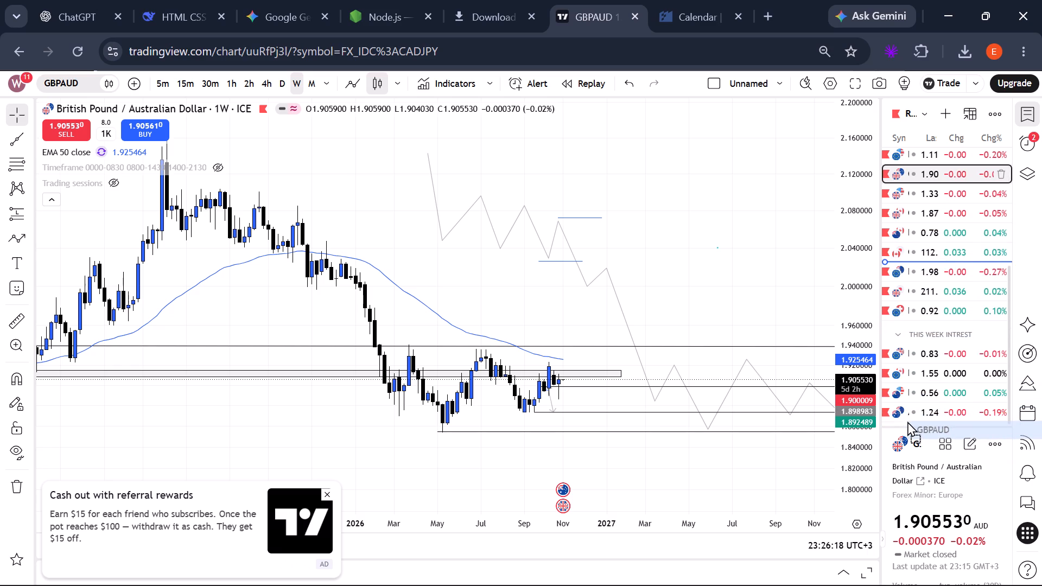
# Place GBPAUD as the first symbol under the THIS WEEK INTREST heading in the watchlist.
pyautogui.moveTo(907, 421); pyautogui.dragTo(894, 336)
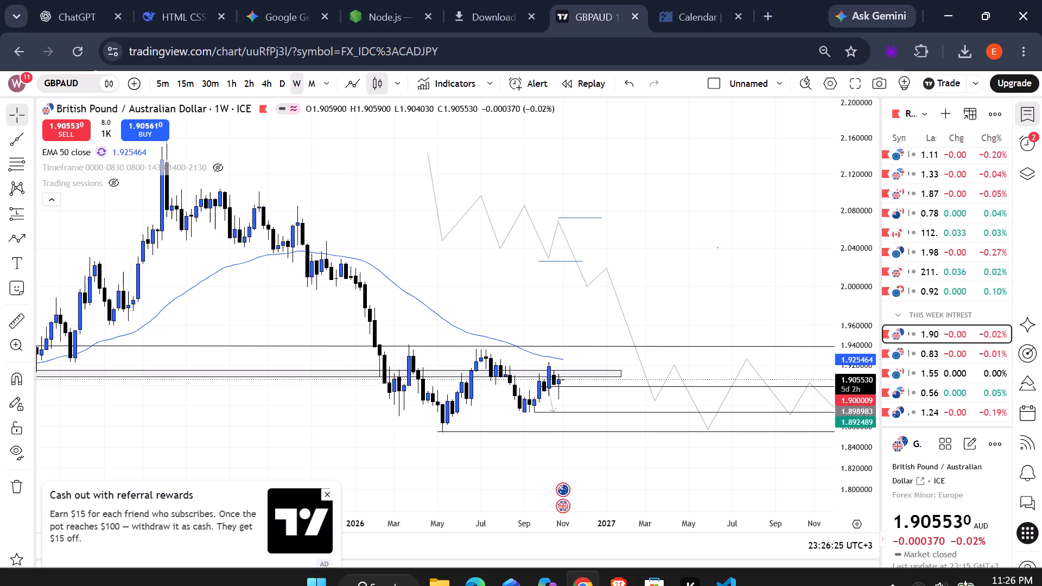
# Open a new blank browser tab.
pyautogui.click(774, 10)
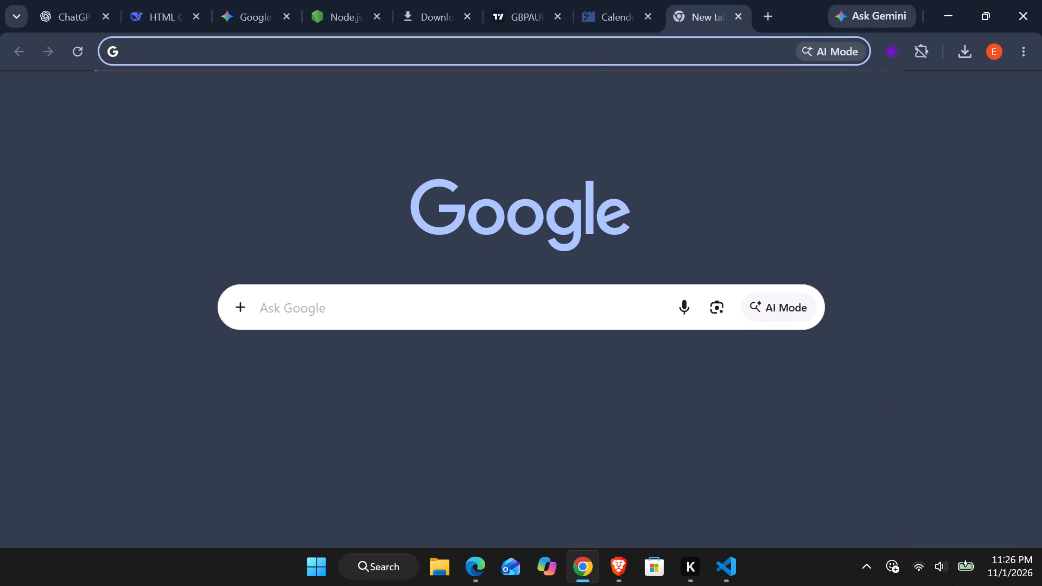
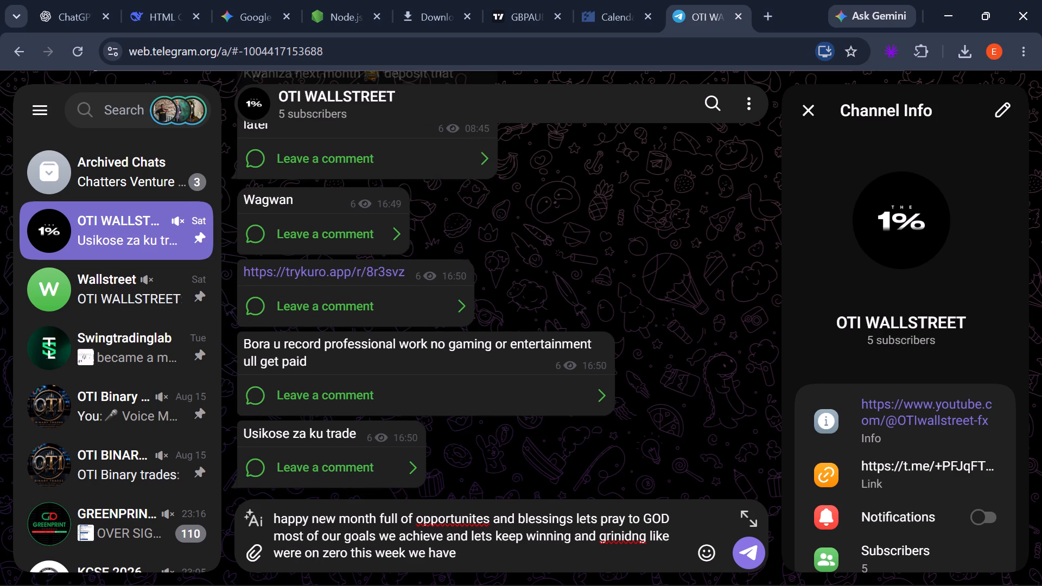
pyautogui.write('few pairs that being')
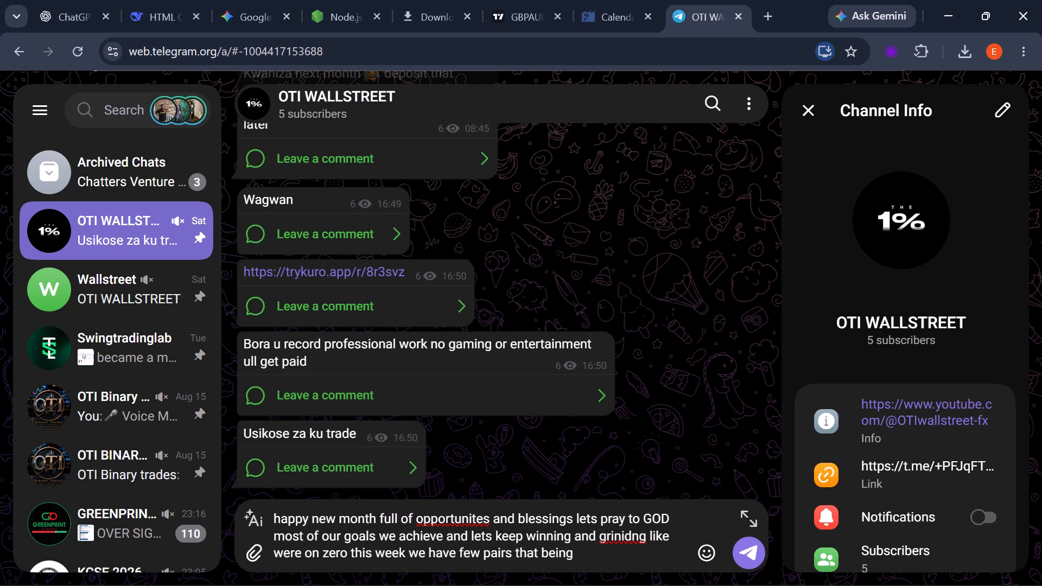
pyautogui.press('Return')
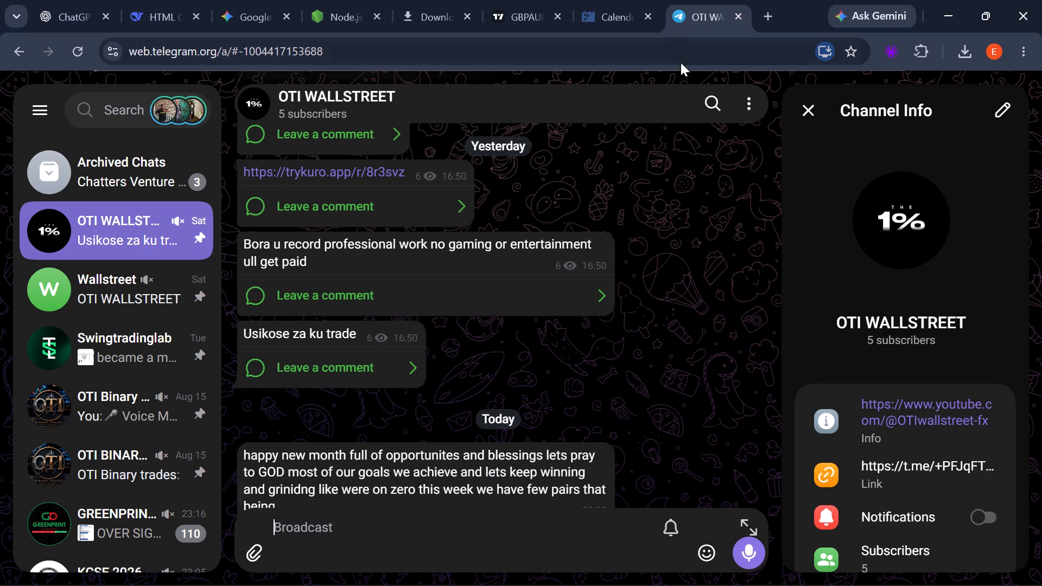
# Switch to the Forex Factory calendar to view this week's economic events.
pyautogui.click(617, 0)
pyautogui.click(617, 0)
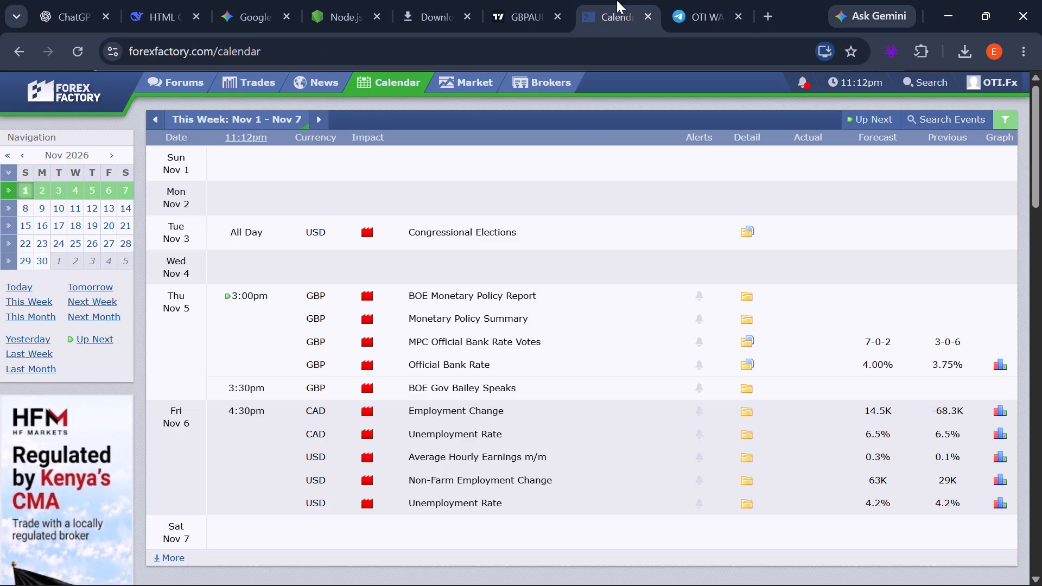
# Return to the GBPAUD chart and widen the watchlist so full symbol names and price columns show, down to the THIS WEEK INTREST section.
pyautogui.click(540, 15)
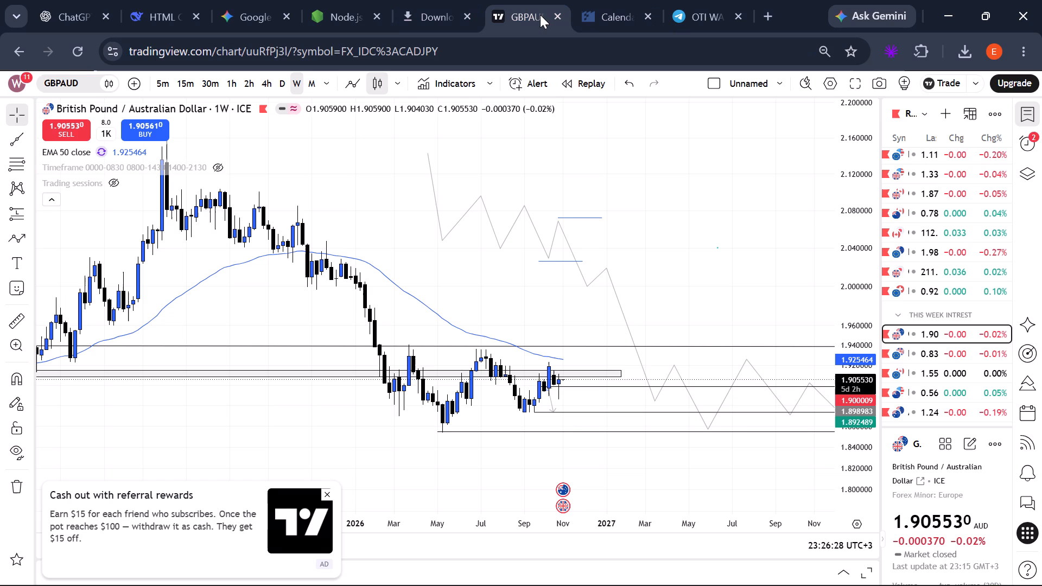
pyautogui.scroll(-1, 910, 381)
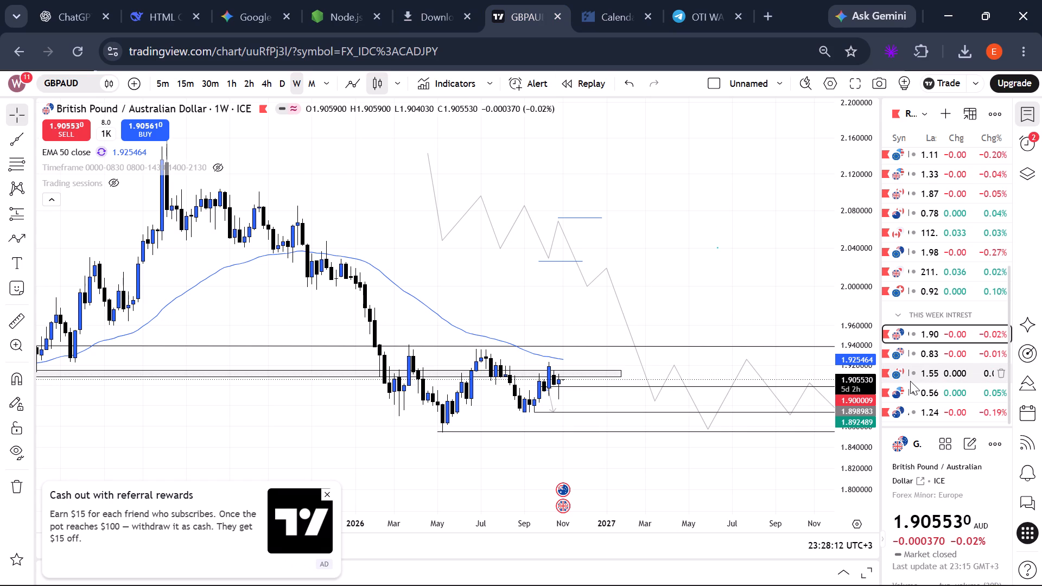
pyautogui.scroll(-1, 910, 381)
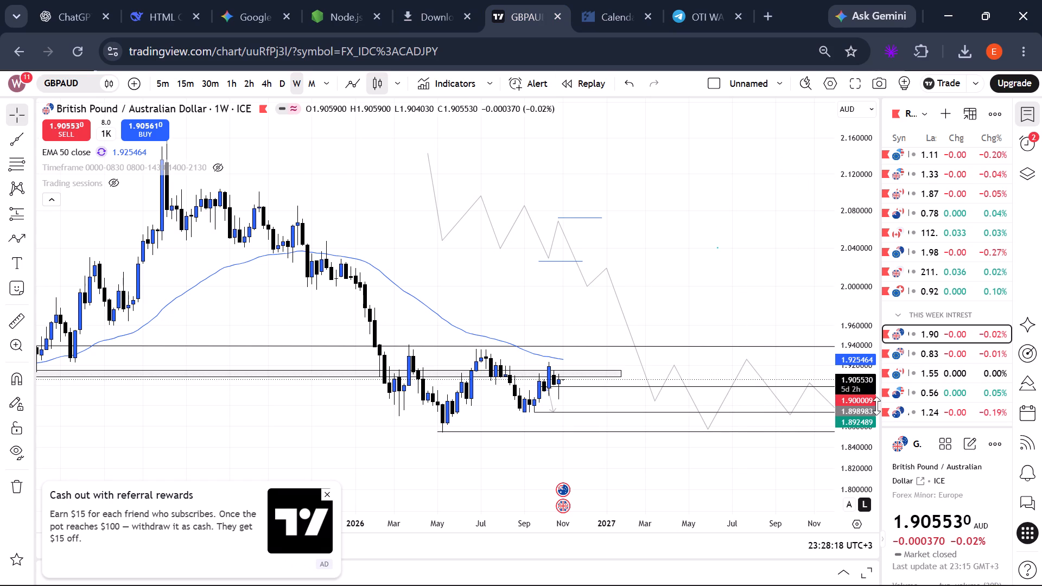
pyautogui.moveTo(881, 405); pyautogui.dragTo(710, 393)
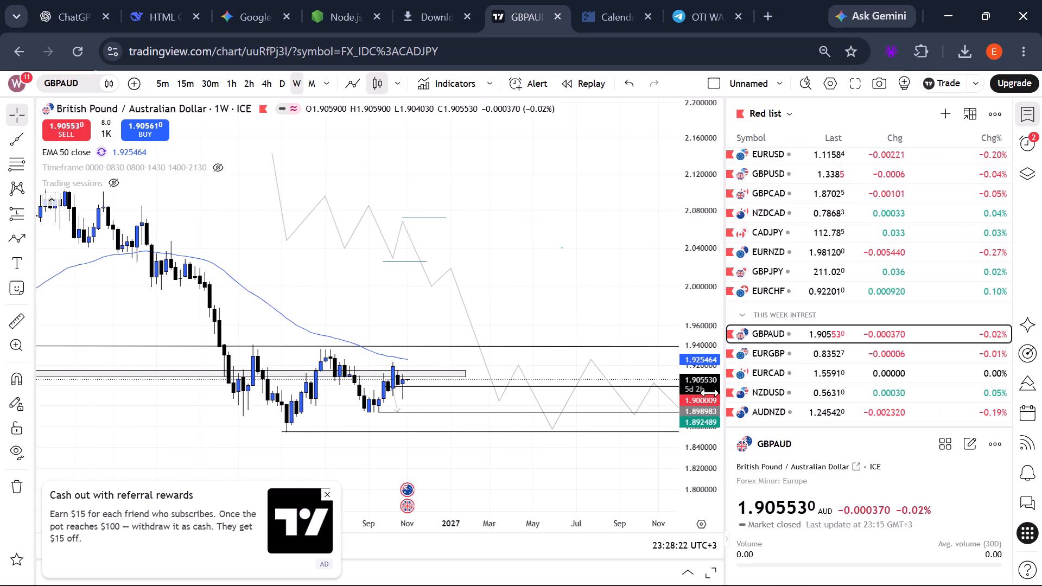
pyautogui.moveTo(710, 393); pyautogui.dragTo(645, 394)
pyautogui.scroll(-1, 803, 394)
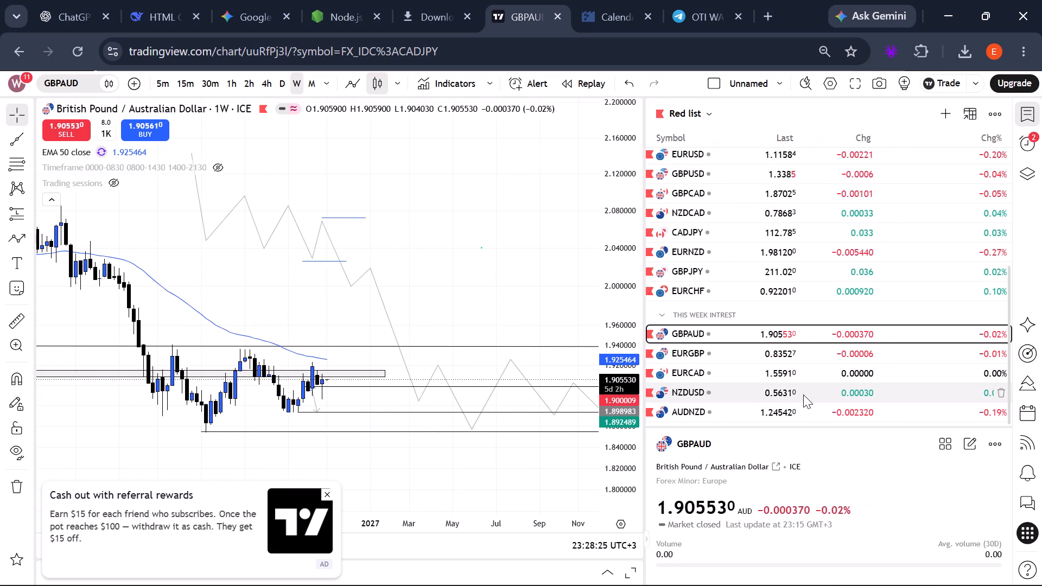
pyautogui.scroll(-1, 803, 394)
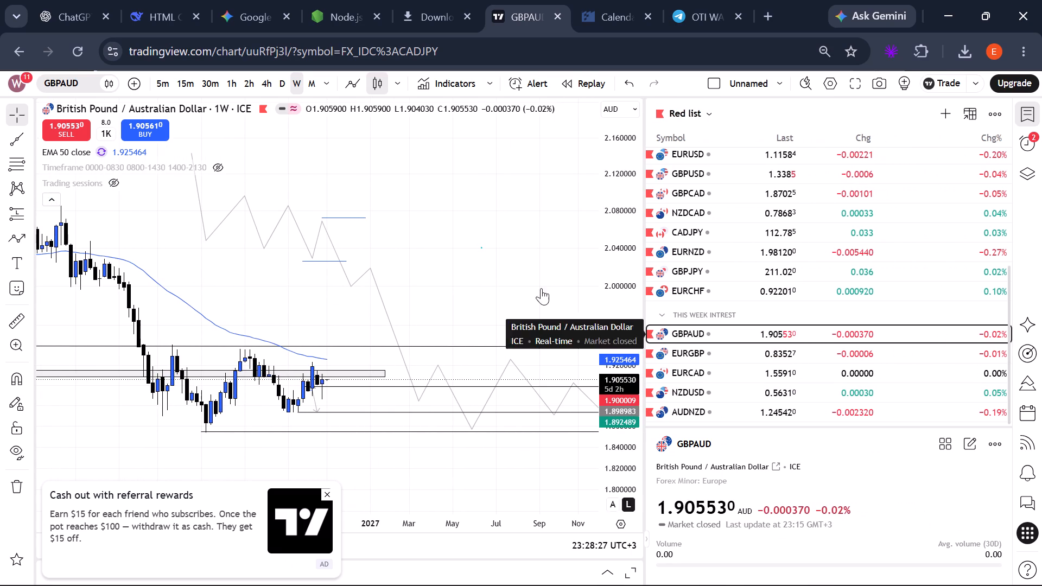
# Dismiss the referral rewards advertisement covering the lower part of the GBPAUD chart.
pyautogui.click(491, 246)
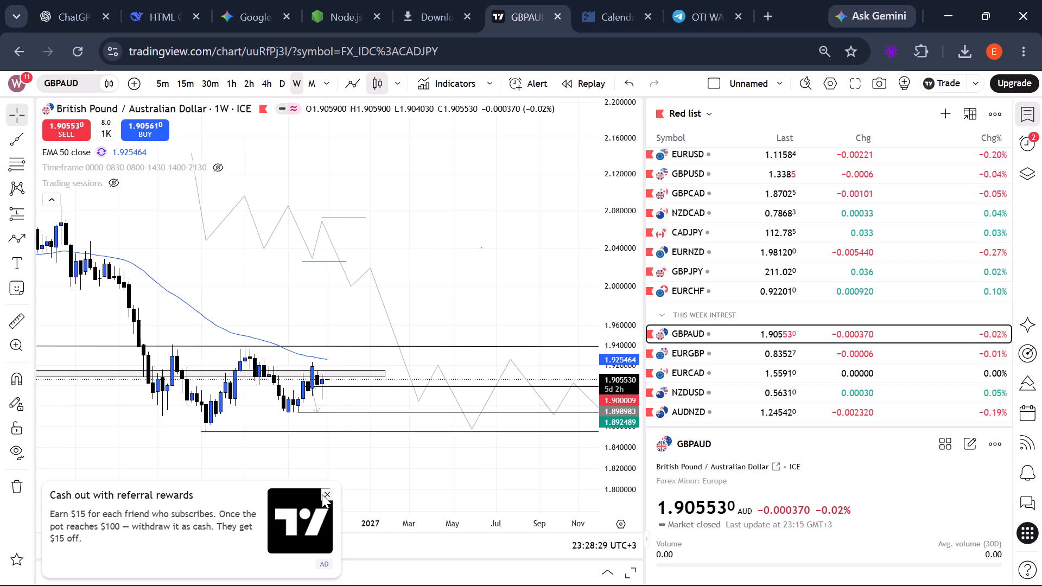
pyautogui.click(328, 495)
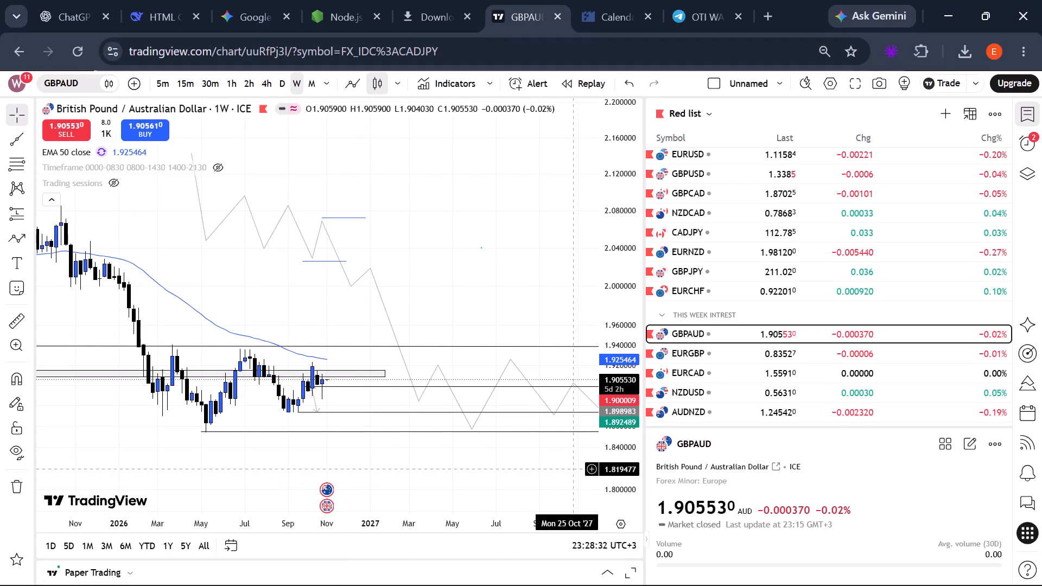
# Capture a screen snip of the watchlist's THIS WEEK INTREST heading with the GBPAUD and EURGBP rows.
pyautogui.press('shift+super+s')
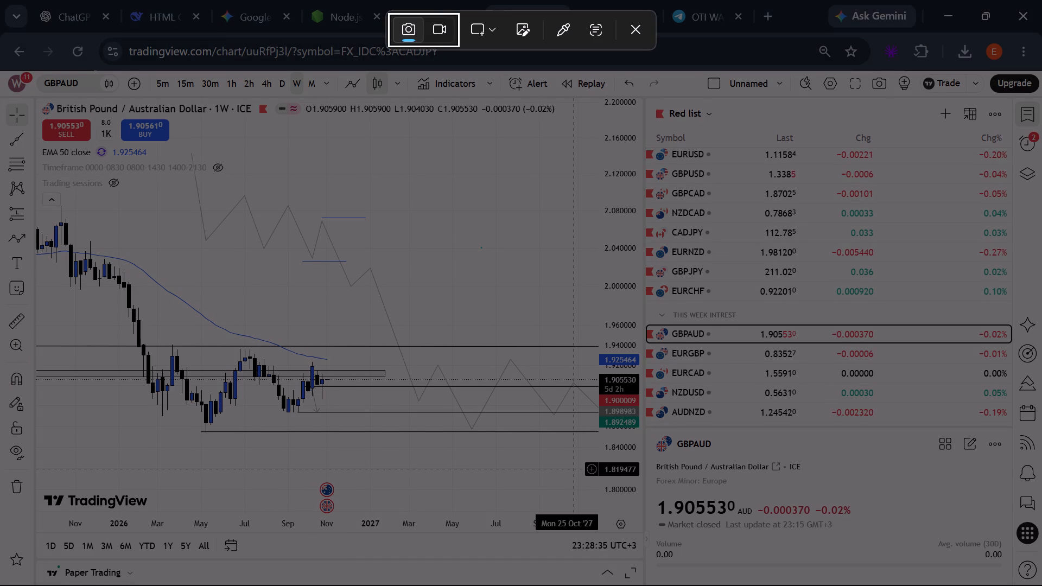
pyautogui.moveTo(654, 307); pyautogui.dragTo(903, 365)
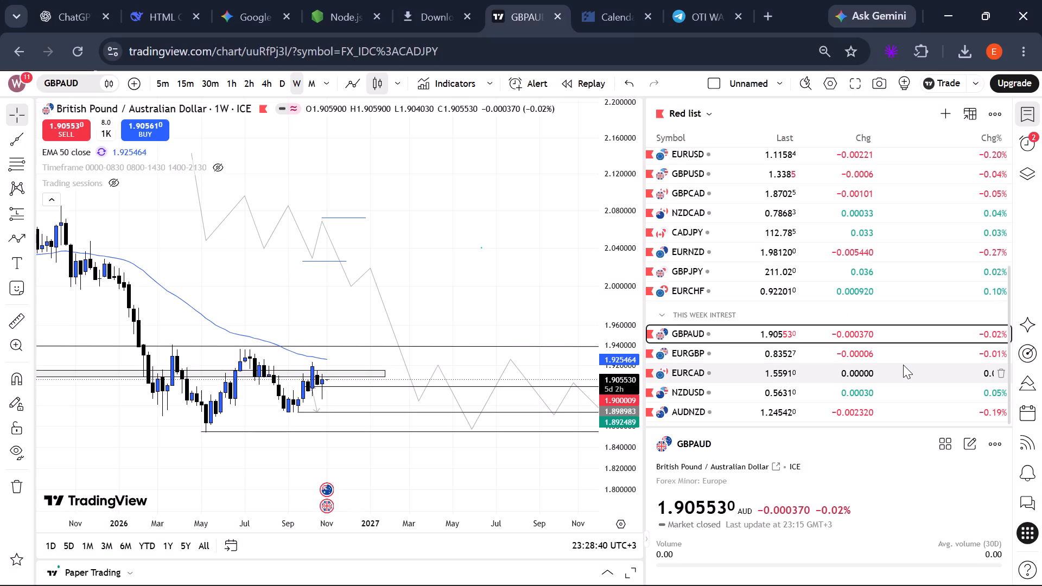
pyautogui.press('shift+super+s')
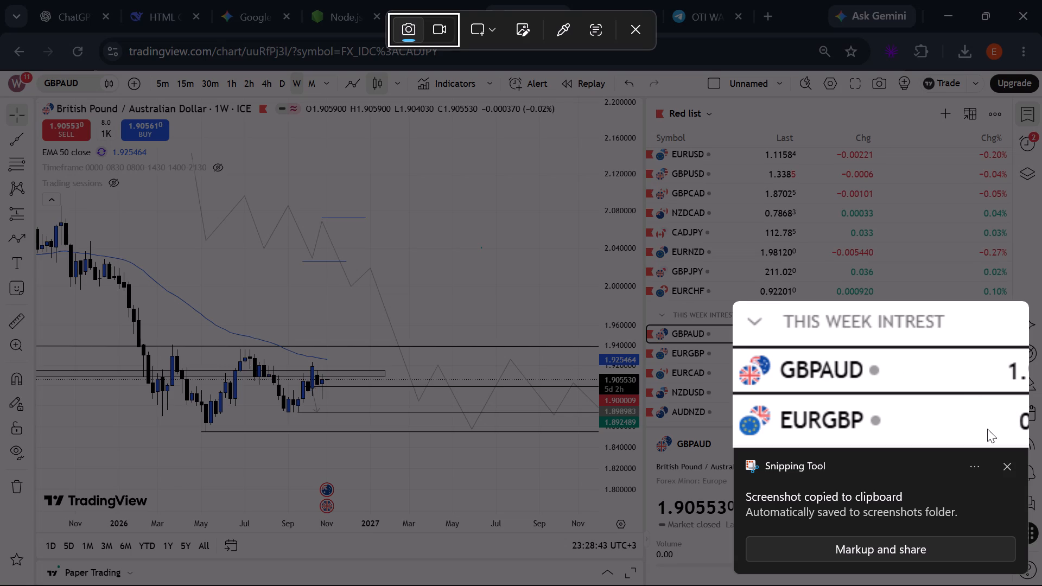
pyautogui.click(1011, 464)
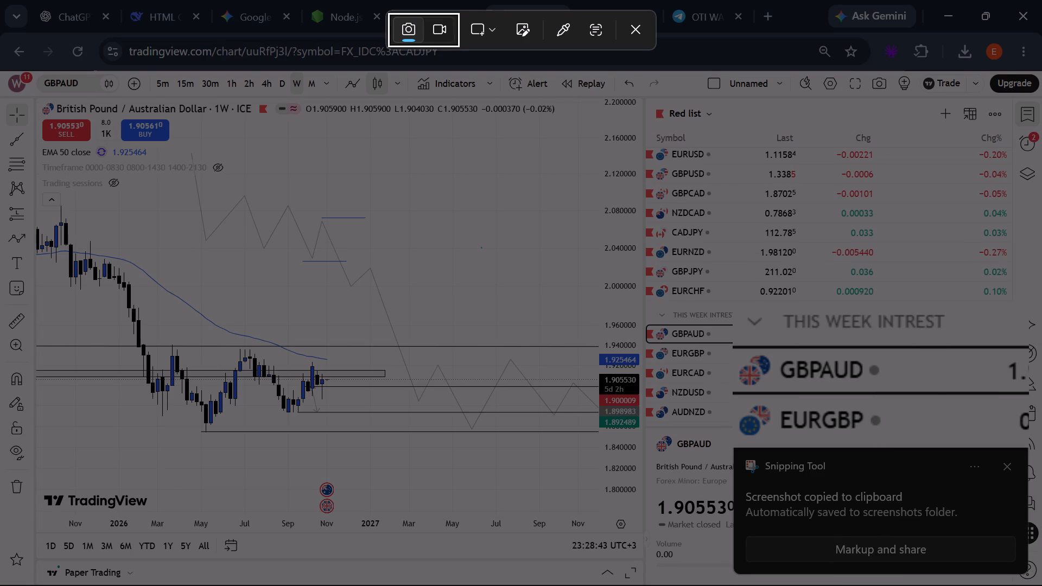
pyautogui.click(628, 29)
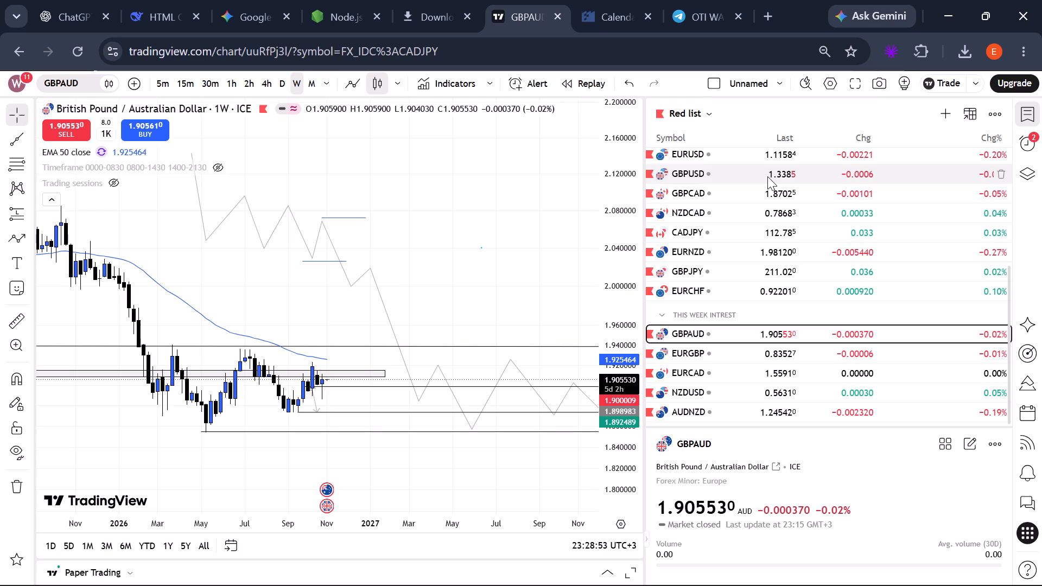
# Capture a screen snip of the five watchlist rows under THIS WEEK INTREST, from GBPAUD down to AUDNZD.
pyautogui.press('shift+super+s')
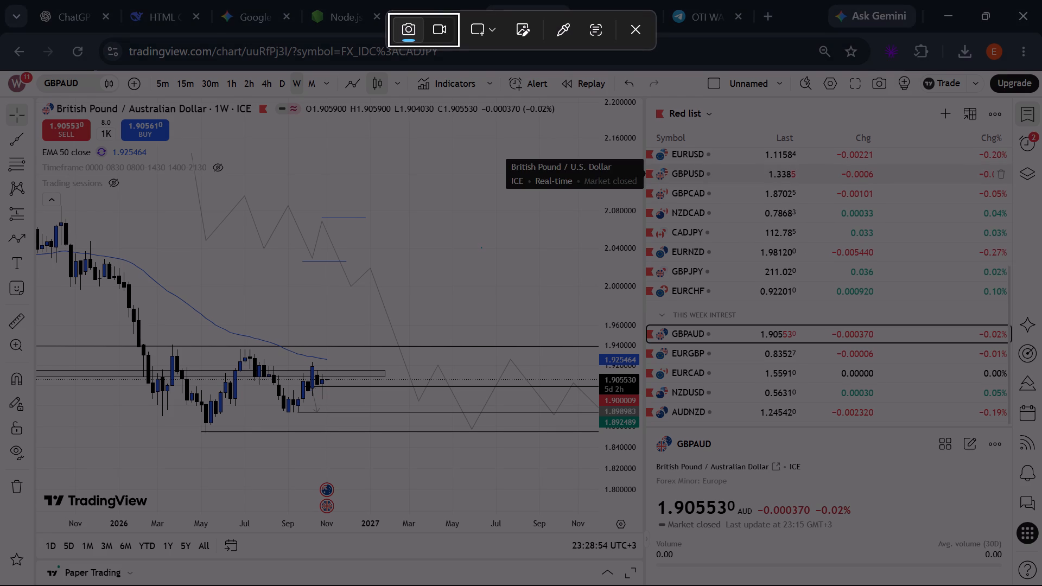
pyautogui.moveTo(641, 323); pyautogui.dragTo(953, 402)
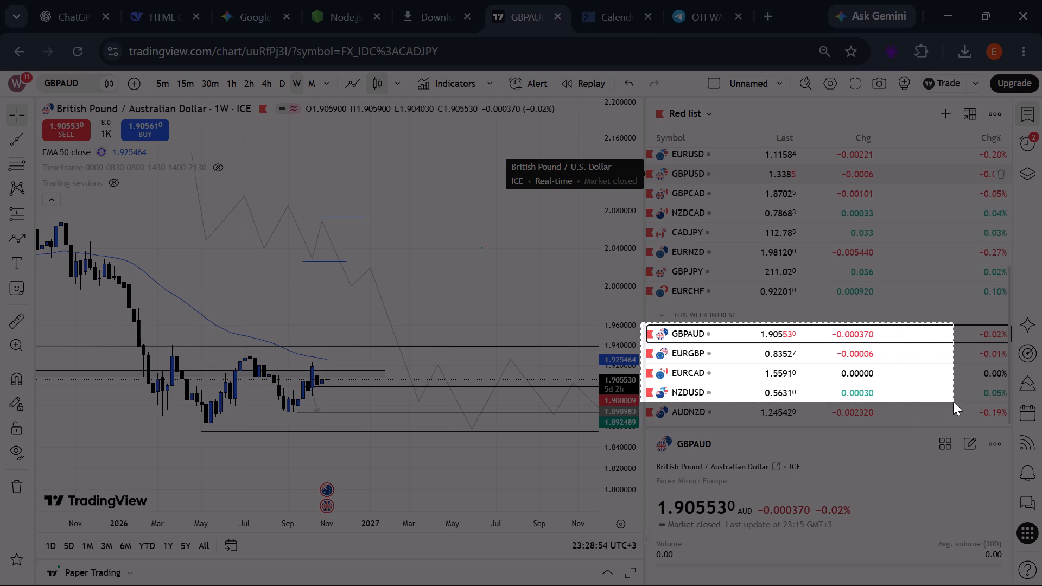